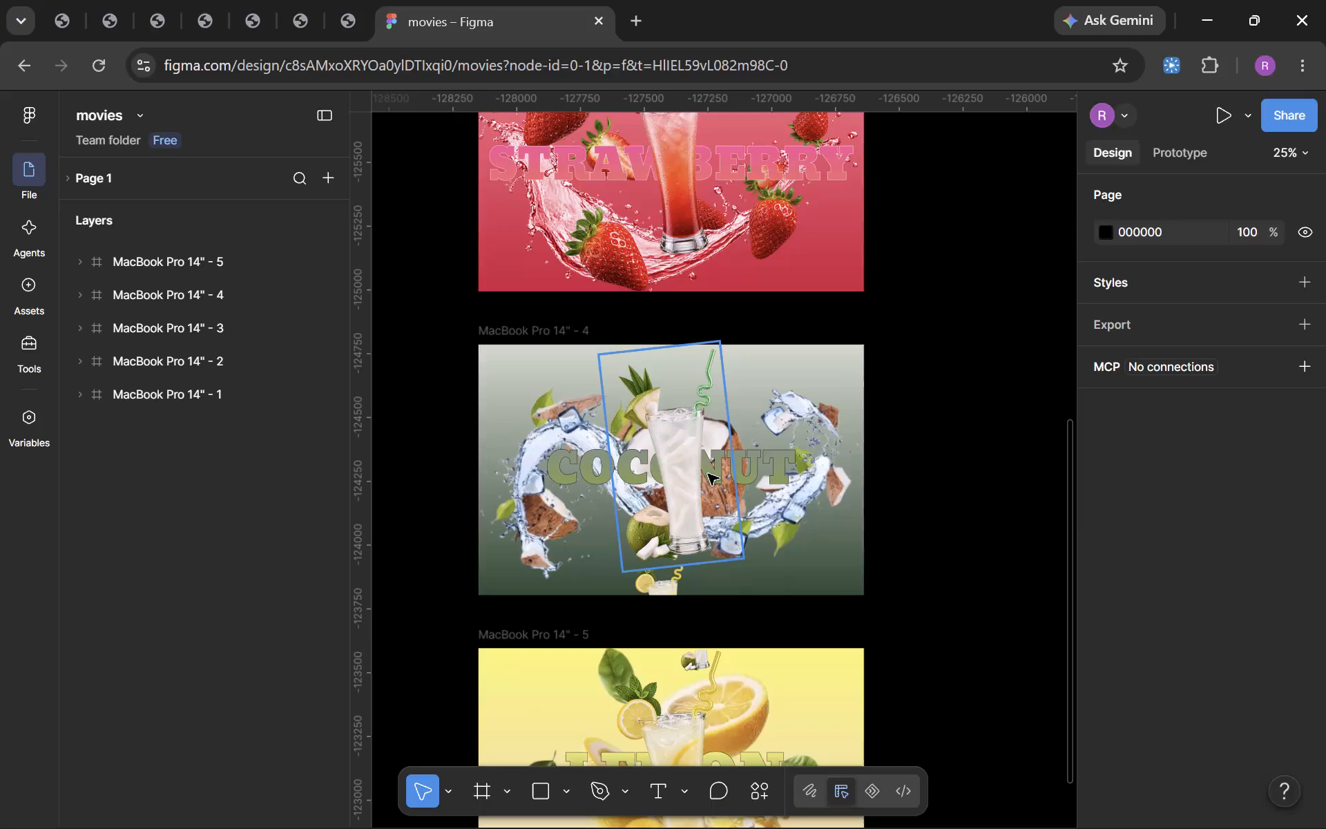
Copy the coconut drink image from MacBook Pro 14" - 4 and place the copy on the empty canvas just right of that frame.
{"action": "left_click", "coordinate": [695, 464]}
{"action": "right_click", "coordinate": [695, 464]}
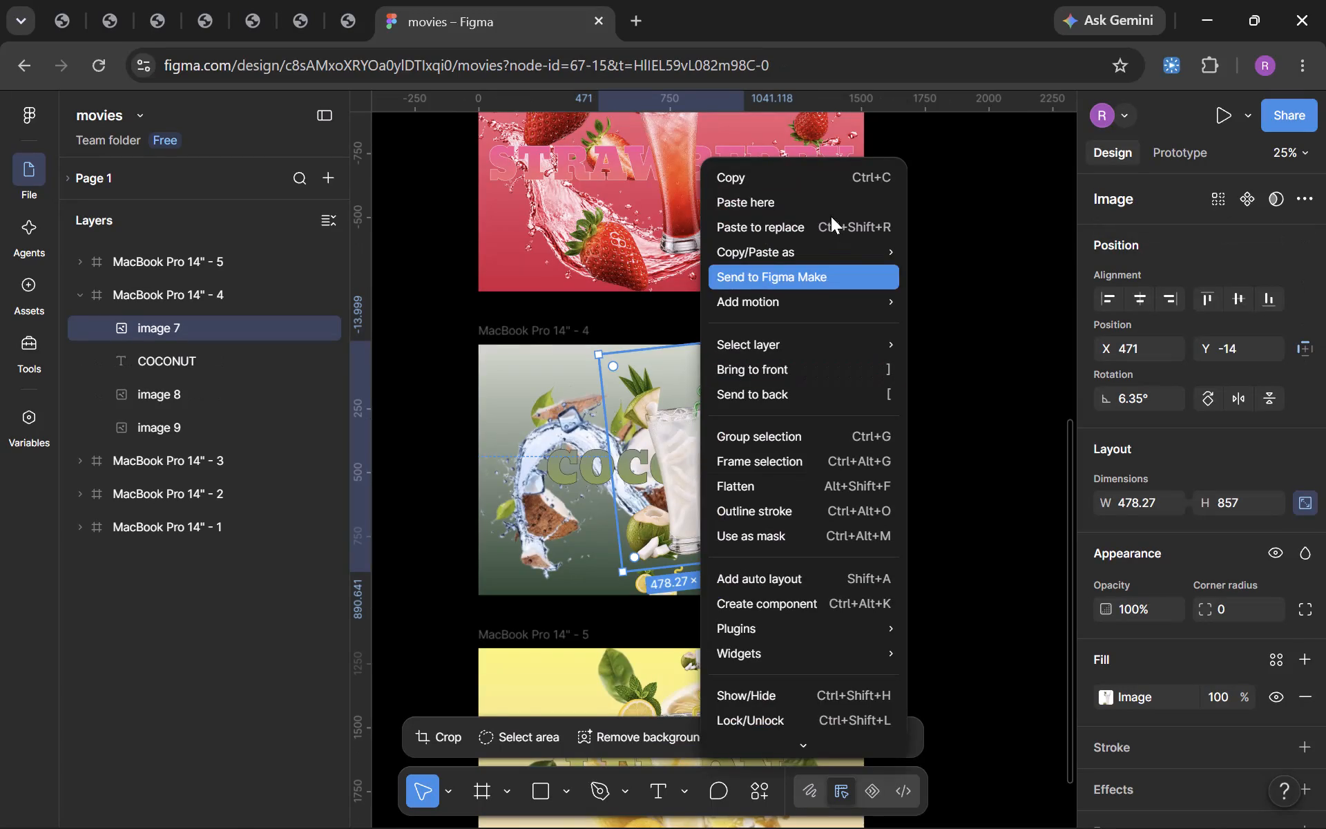
{"action": "left_click", "coordinate": [820, 184]}
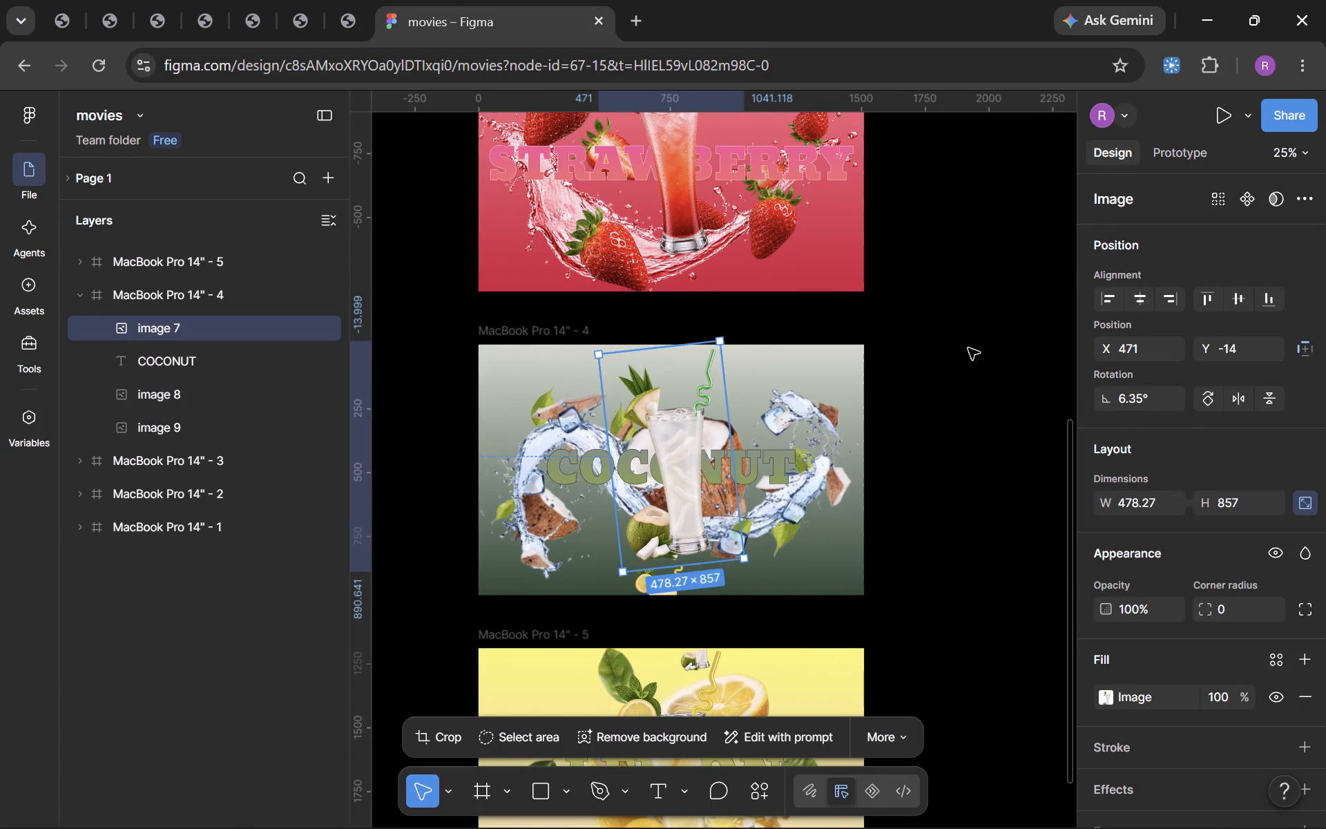
{"action": "right_click", "coordinate": [968, 348]}
{"action": "left_click", "coordinate": [1005, 361]}
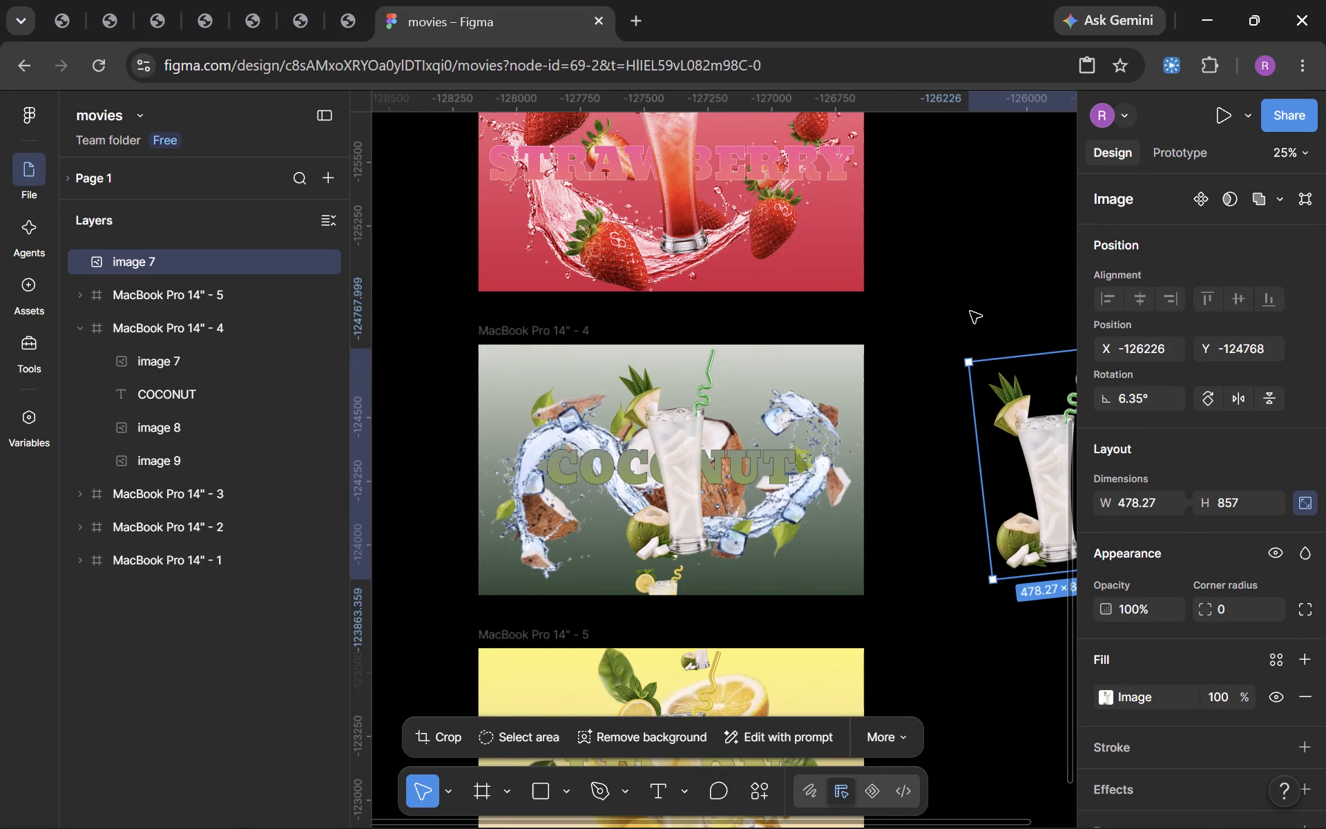
{"action": "left_click_drag", "start_coordinate": [1032, 470], "coordinate": [944, 450]}
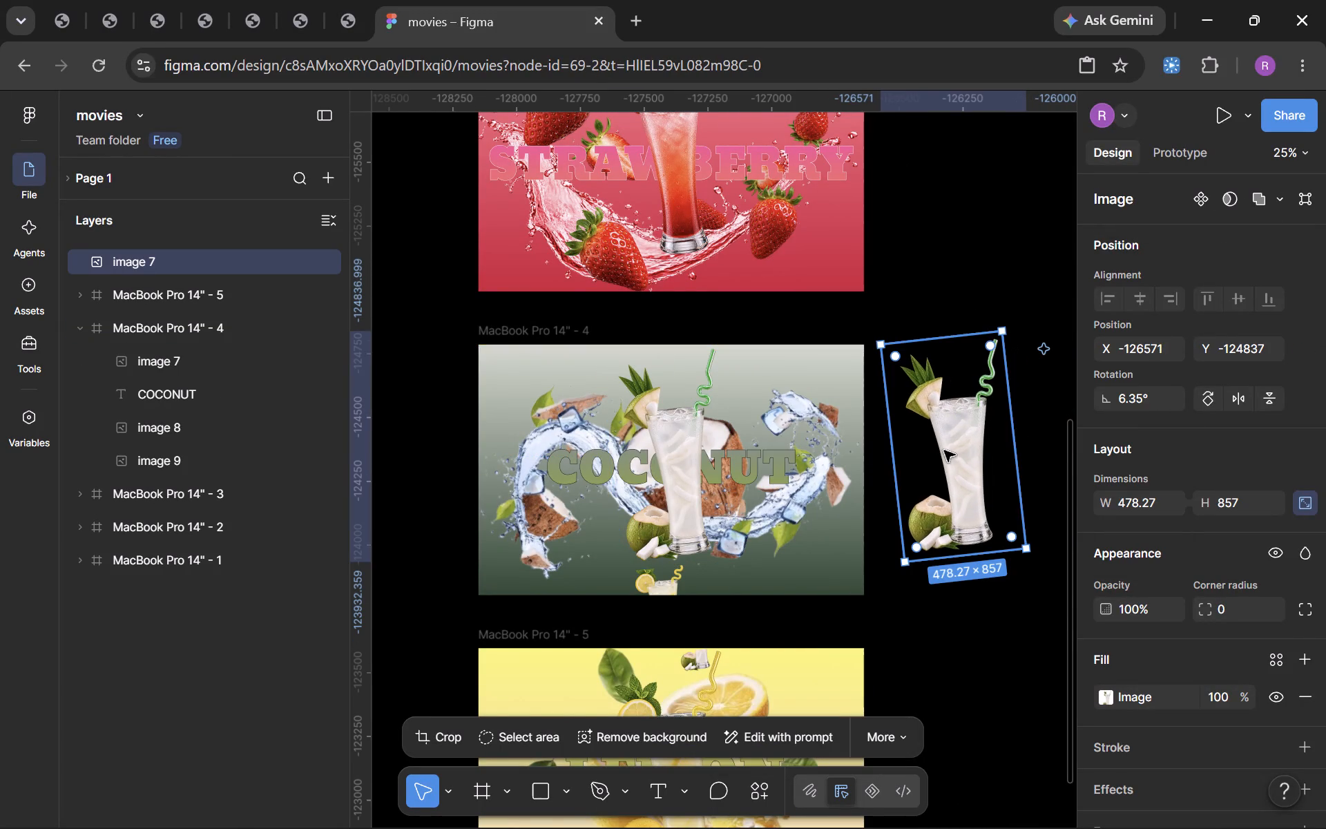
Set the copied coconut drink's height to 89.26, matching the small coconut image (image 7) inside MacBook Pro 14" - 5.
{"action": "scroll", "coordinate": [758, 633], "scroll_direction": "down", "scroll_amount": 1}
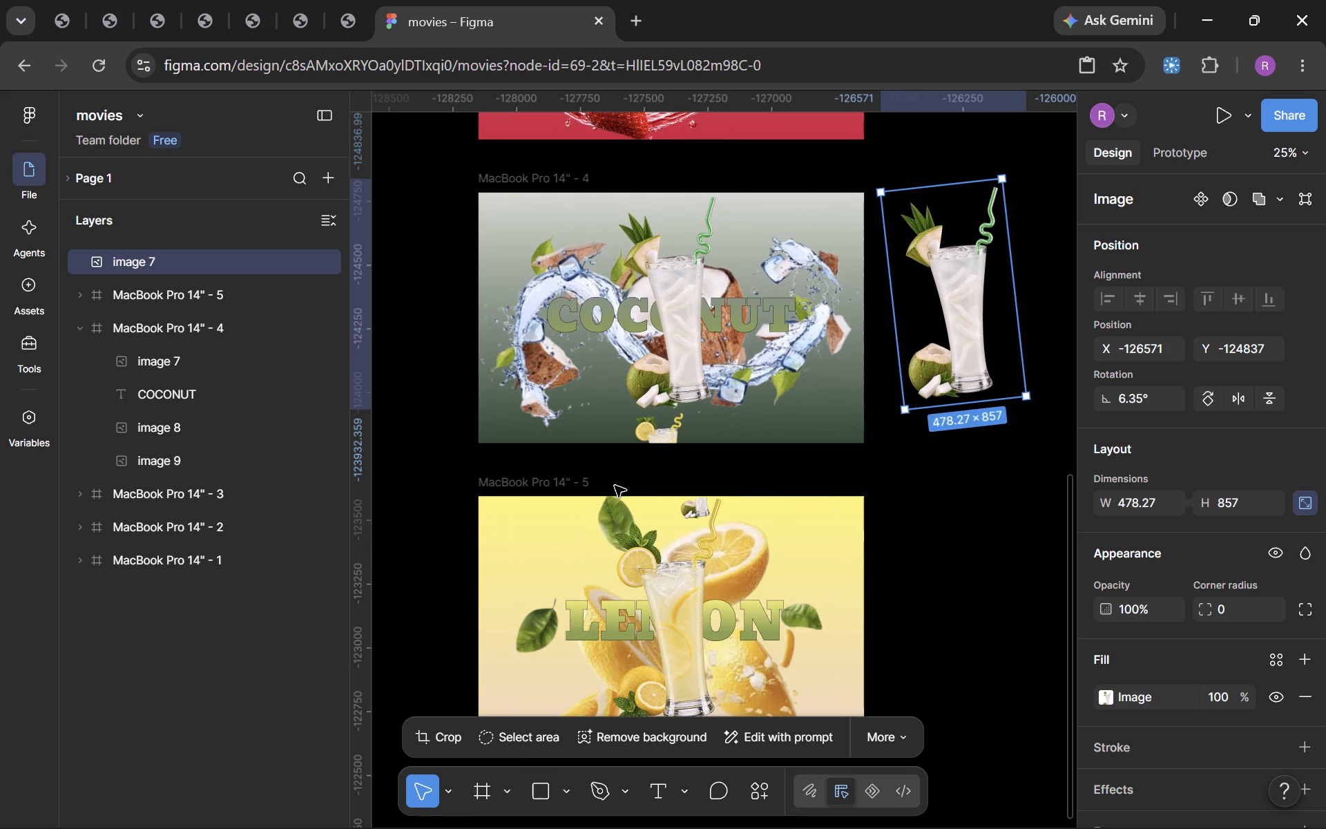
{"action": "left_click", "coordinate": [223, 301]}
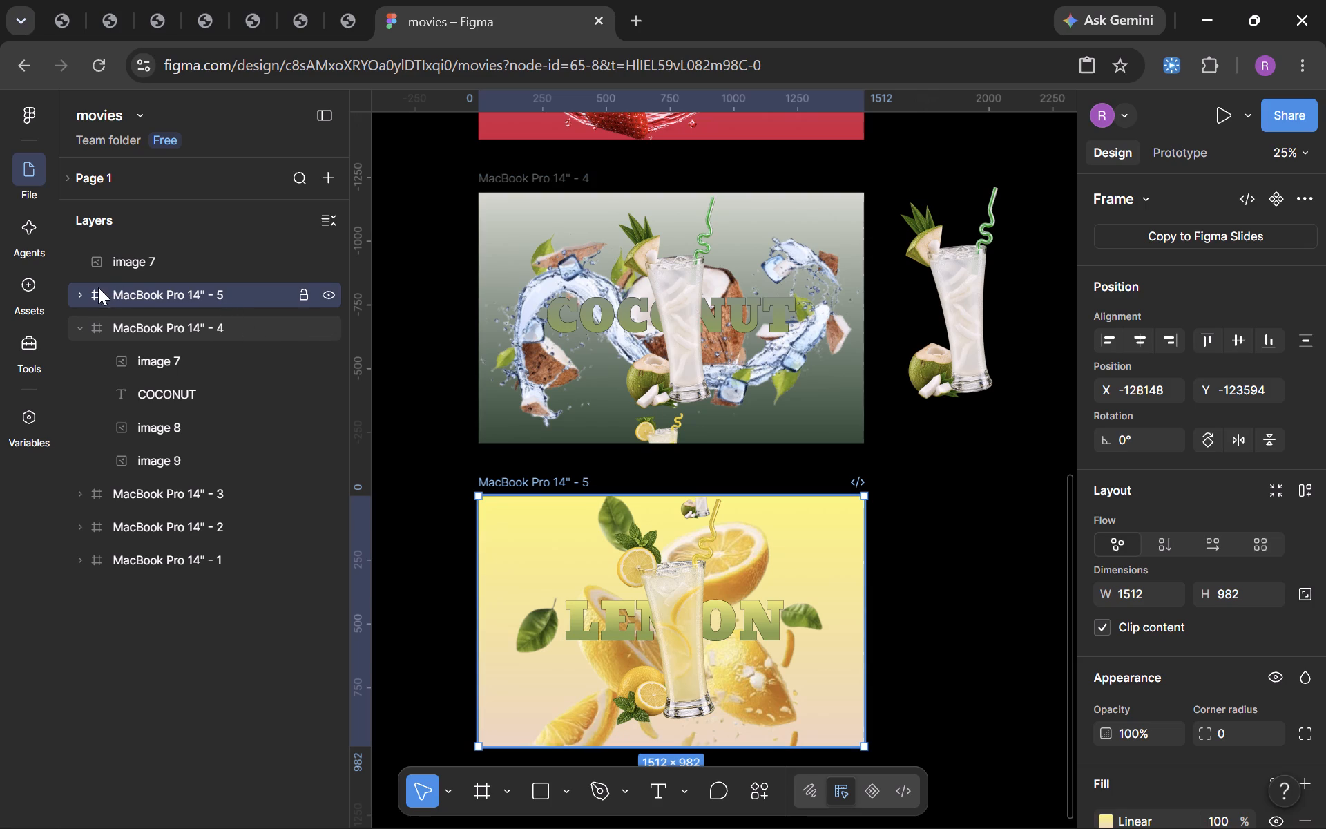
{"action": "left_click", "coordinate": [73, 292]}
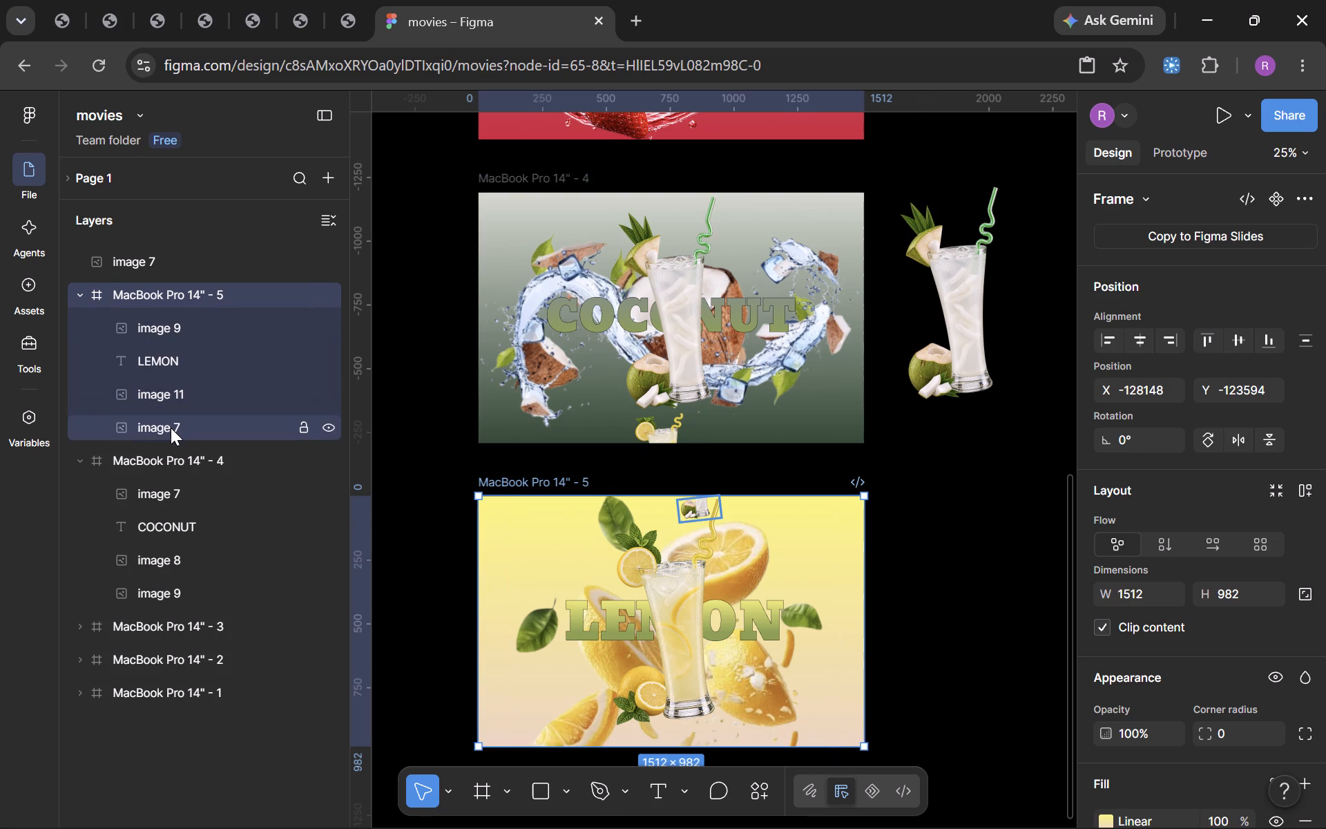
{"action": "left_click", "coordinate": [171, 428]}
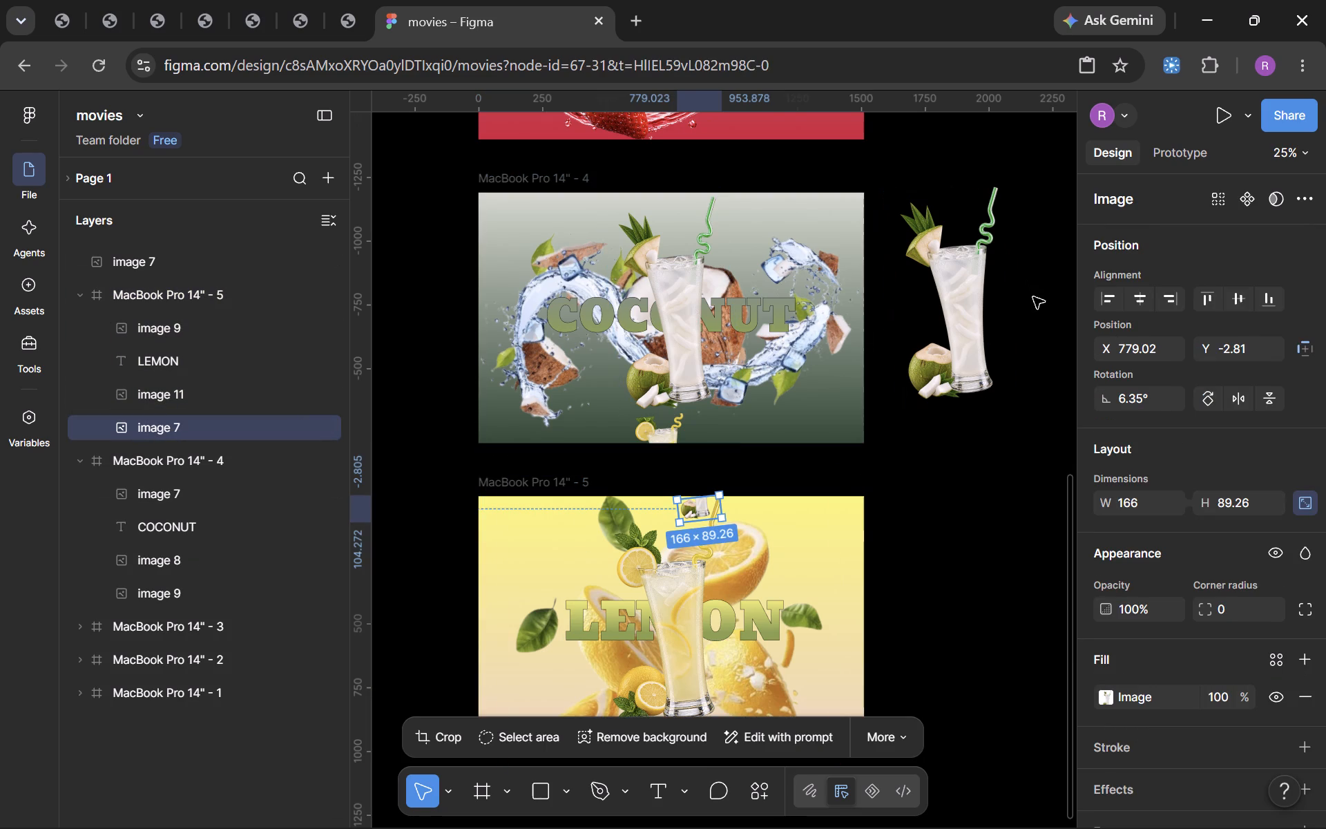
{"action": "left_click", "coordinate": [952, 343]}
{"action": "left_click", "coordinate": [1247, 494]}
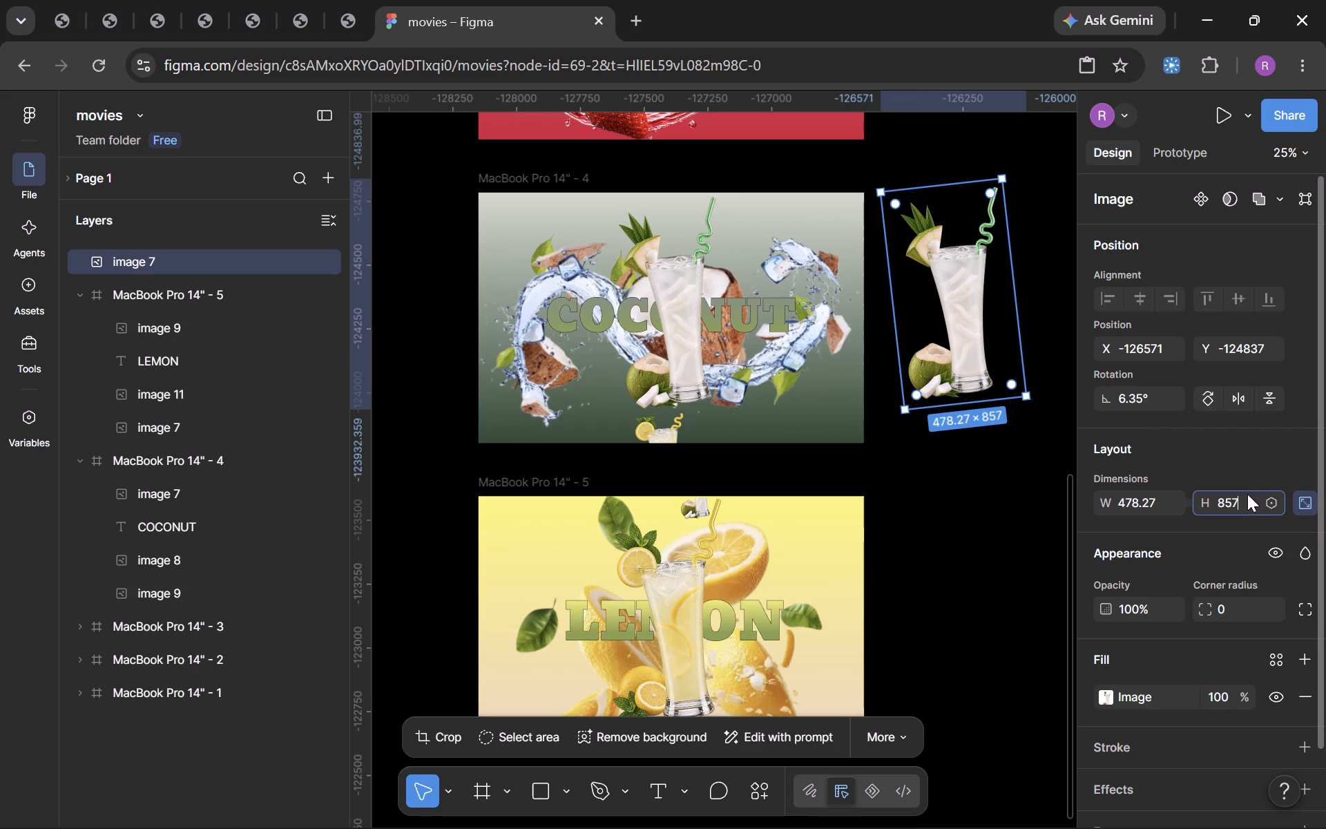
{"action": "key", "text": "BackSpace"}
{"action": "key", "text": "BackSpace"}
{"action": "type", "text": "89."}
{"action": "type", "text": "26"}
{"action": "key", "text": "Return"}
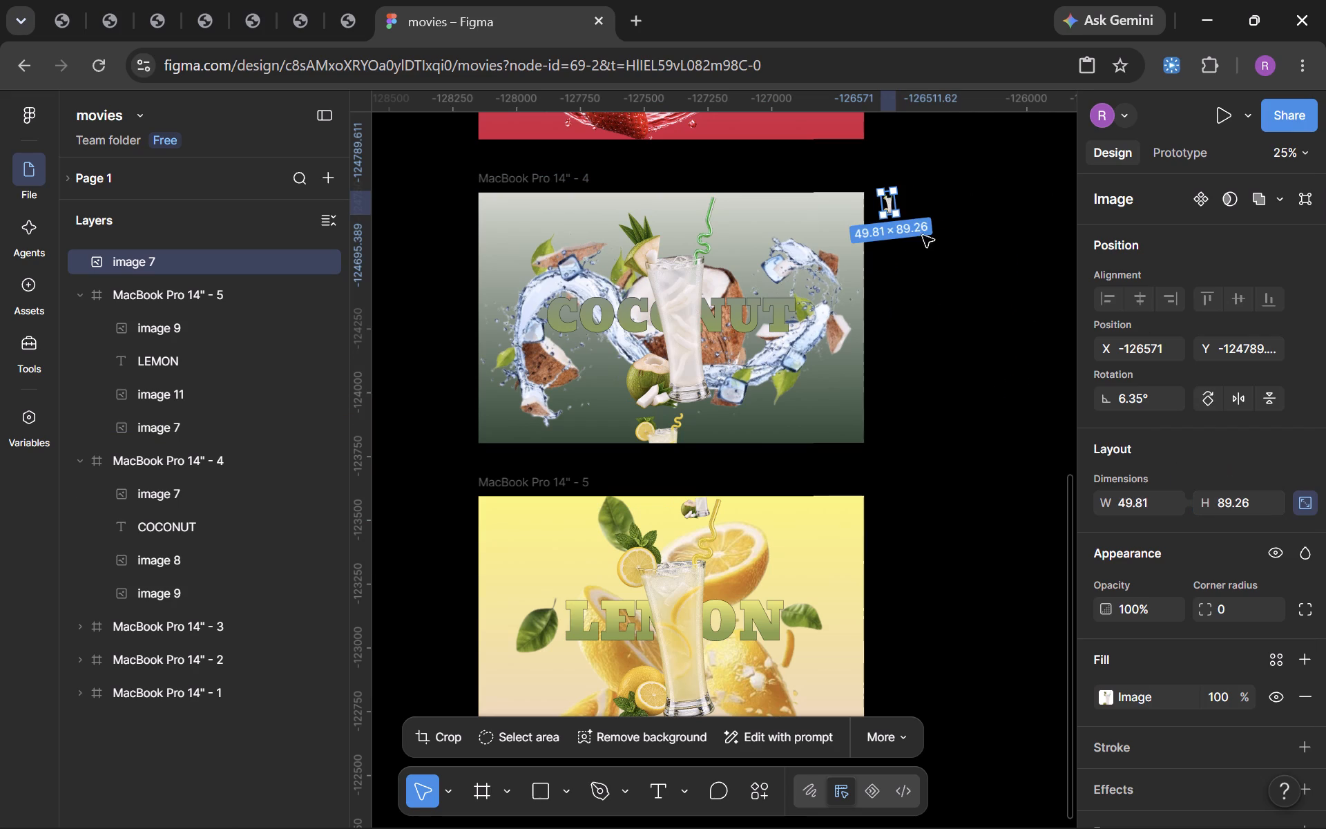
Shift the copied coconut drink clear of the frame and scale it up proportionally to about 228 × 408.
{"action": "left_click_drag", "start_coordinate": [887, 211], "coordinate": [911, 227]}
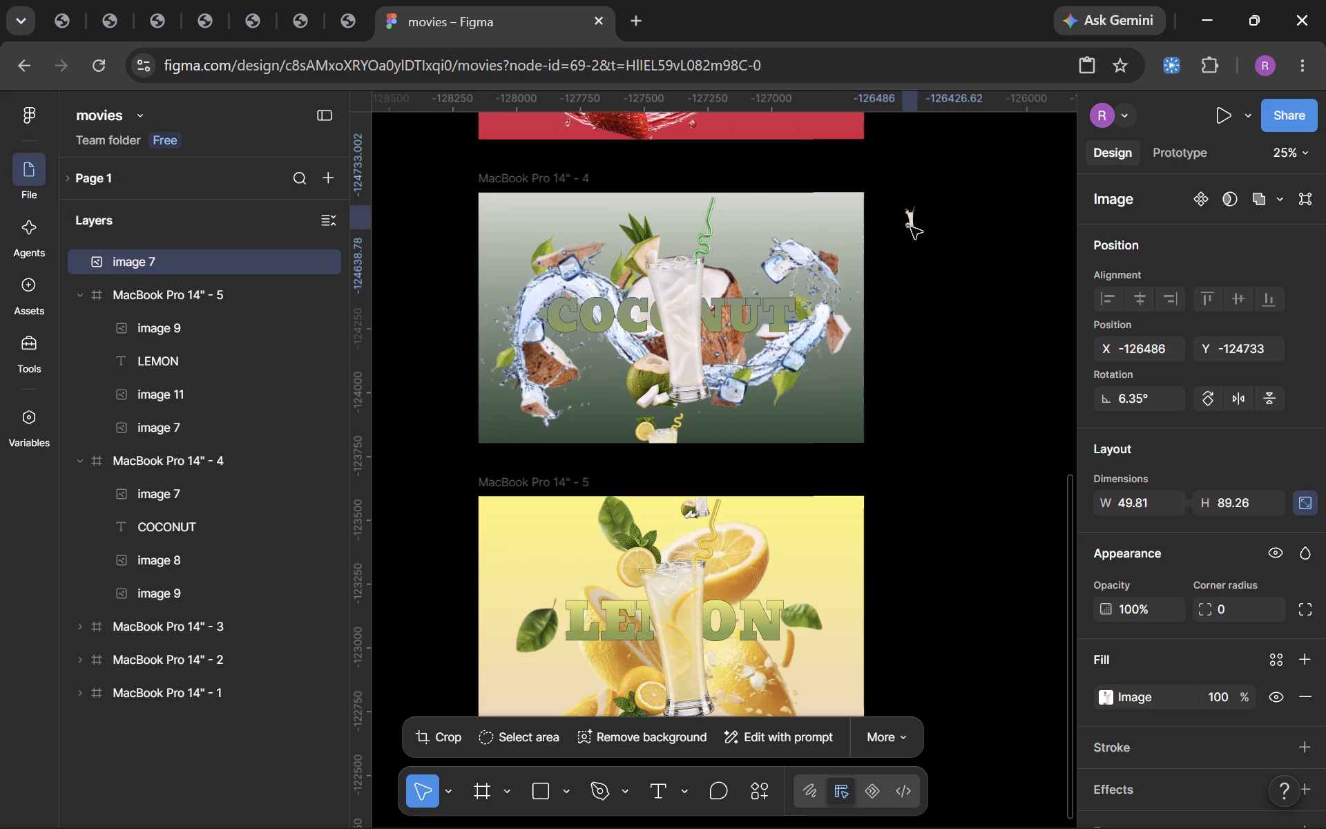
{"action": "left_click_drag", "start_coordinate": [911, 227], "coordinate": [904, 261]}
{"action": "left_click", "coordinate": [906, 254]}
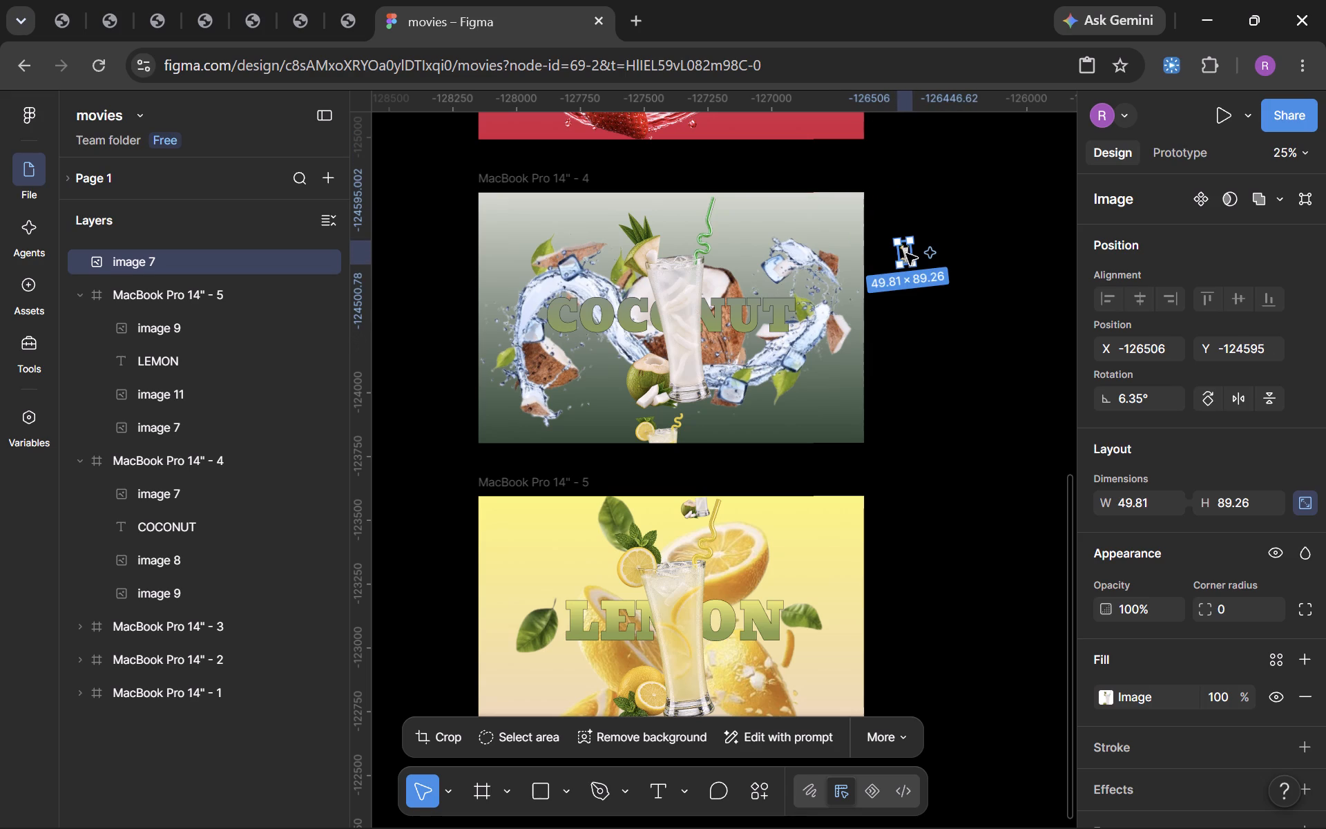
{"action": "left_click_drag", "start_coordinate": [913, 264], "coordinate": [968, 302]}
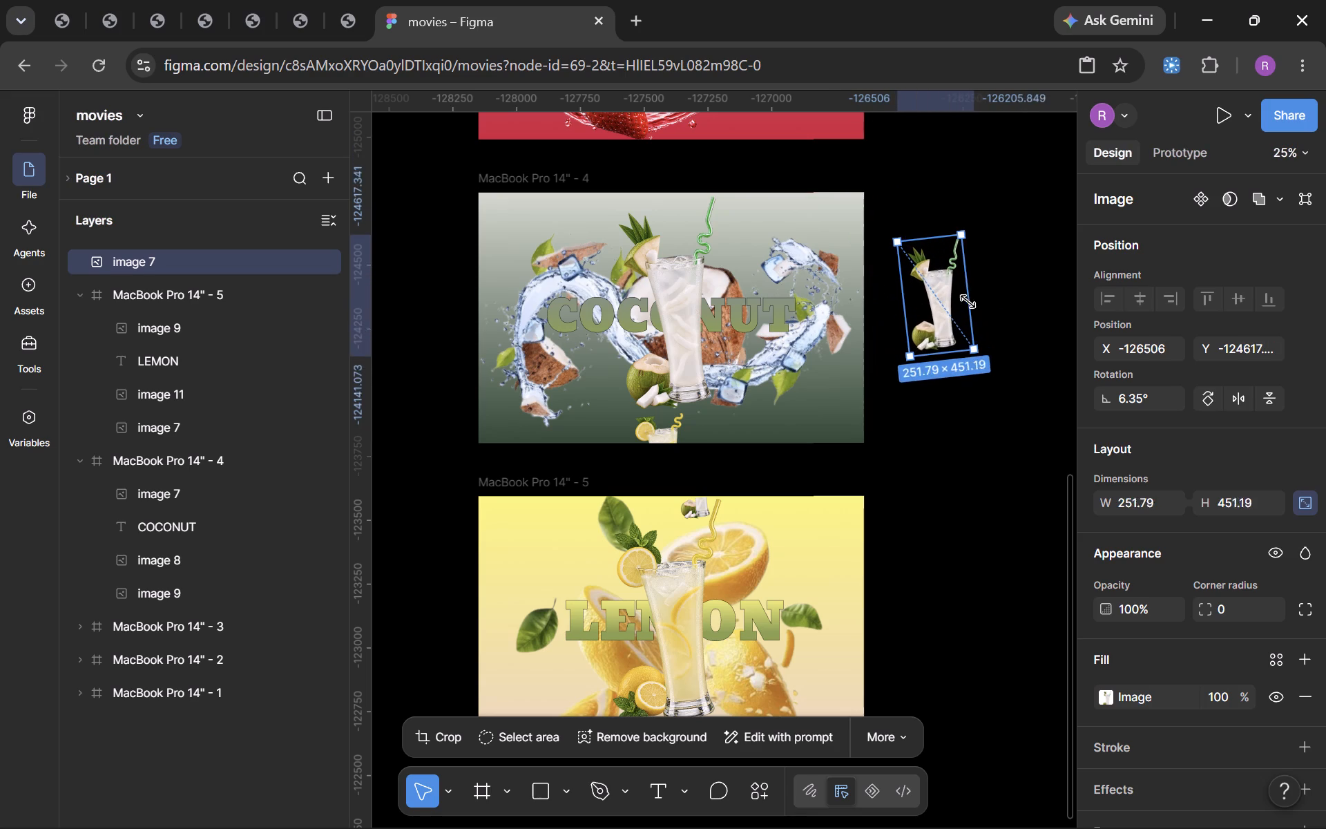
{"action": "left_click_drag", "start_coordinate": [968, 302], "coordinate": [963, 301]}
Move the coconut drink copy over the strawberry frame's bottom edge near its centre, ending just above the coconut frame, and scale it to about 213 × 381.
{"action": "left_click_drag", "start_coordinate": [934, 291], "coordinate": [670, 195]}
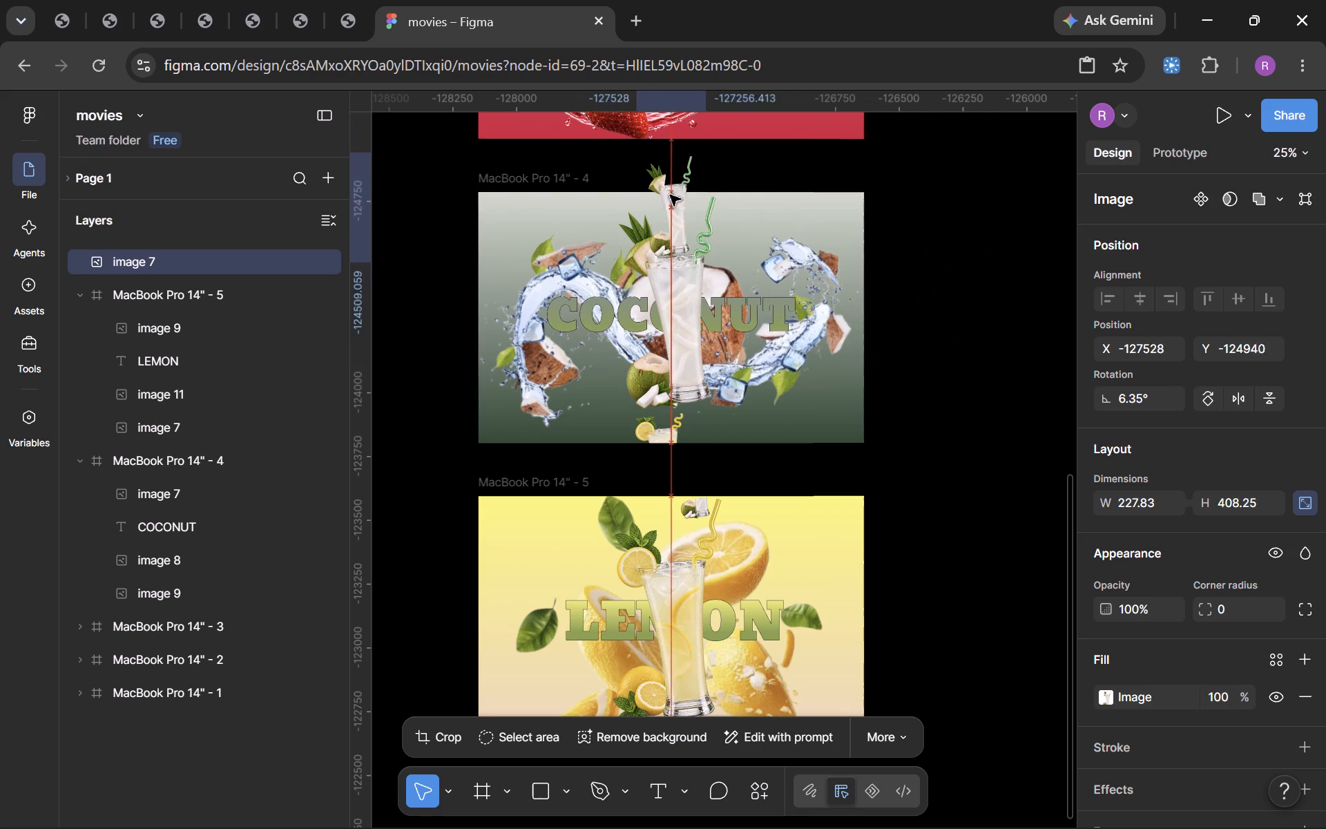
{"action": "left_click_drag", "start_coordinate": [670, 195], "coordinate": [663, 146]}
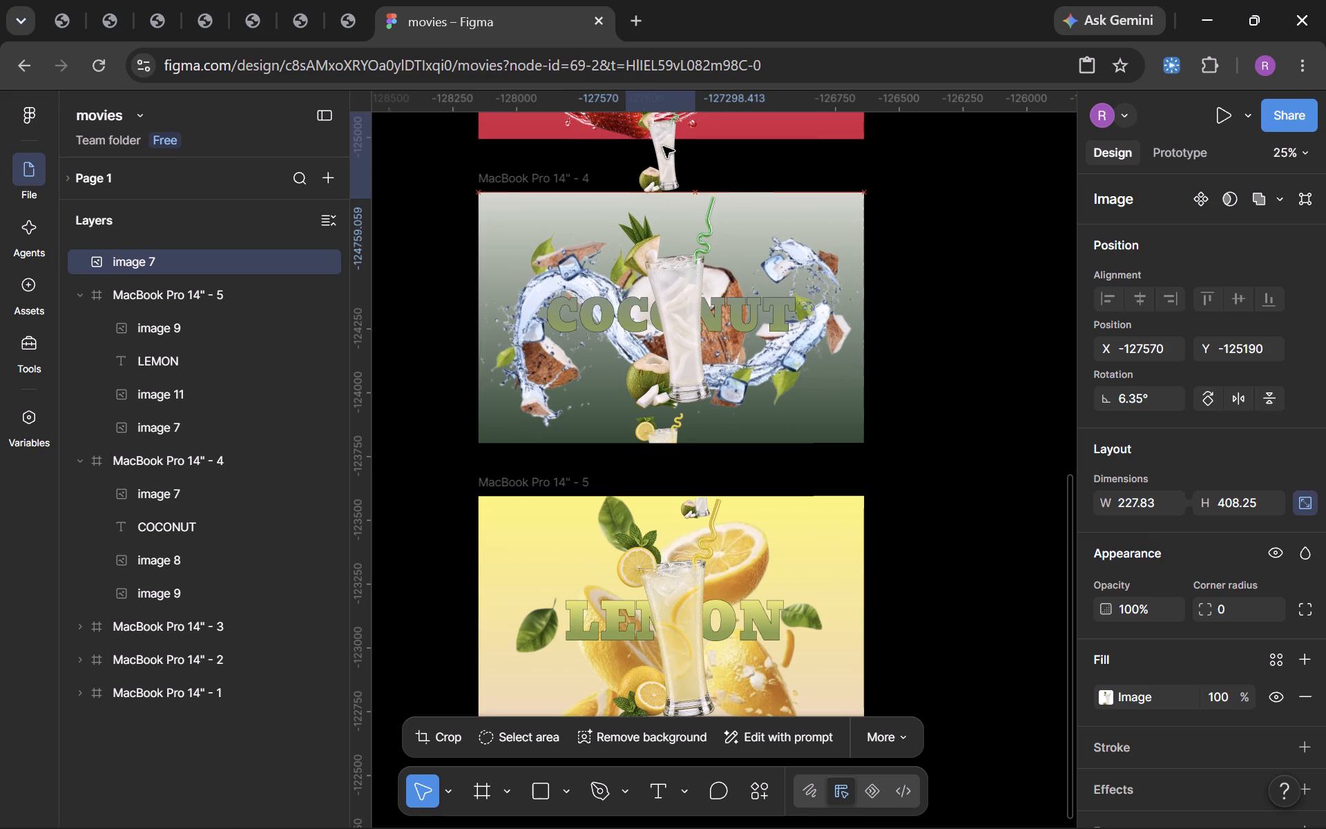
{"action": "scroll", "coordinate": [663, 146], "scroll_direction": "up", "scroll_amount": 2}
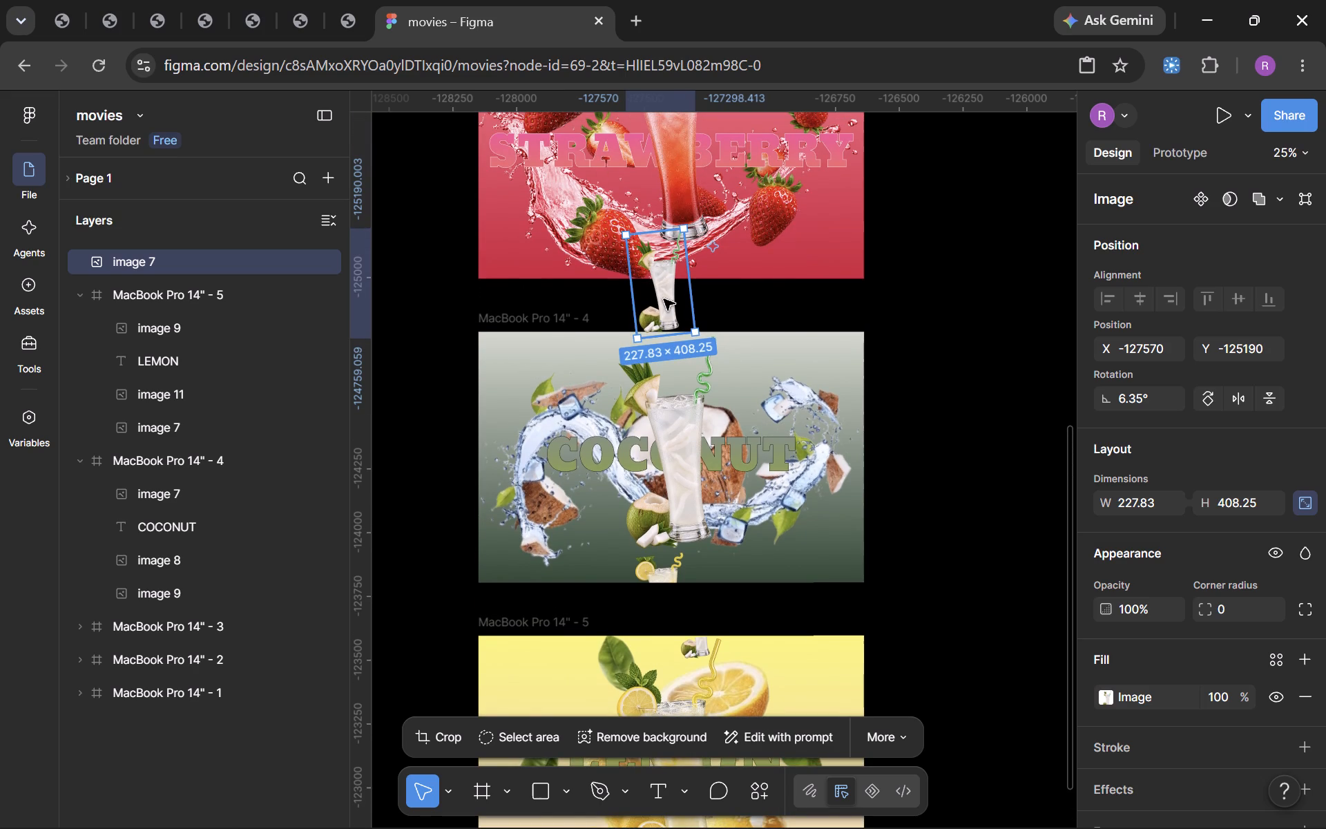
{"action": "left_click", "coordinate": [664, 299]}
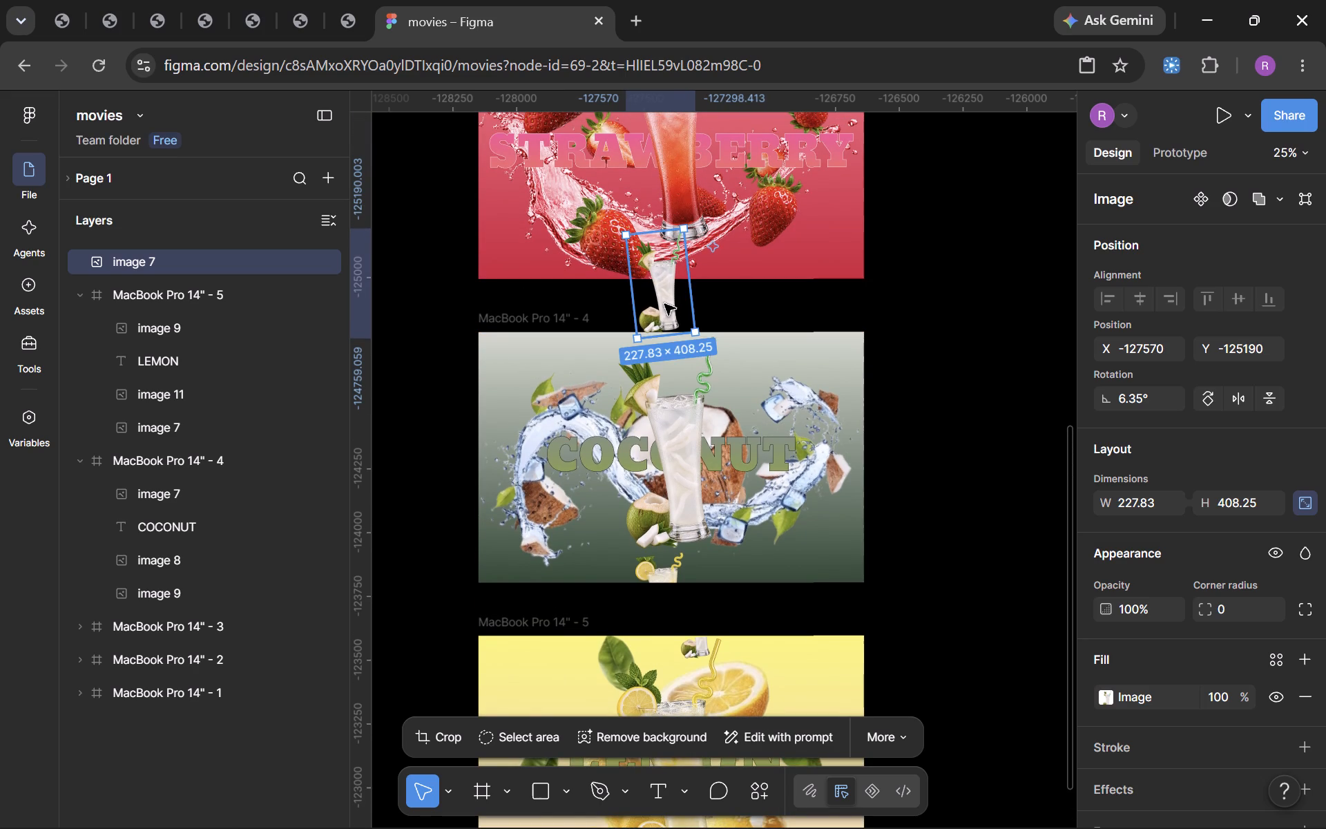
{"action": "left_click_drag", "start_coordinate": [692, 335], "coordinate": [682, 327]}
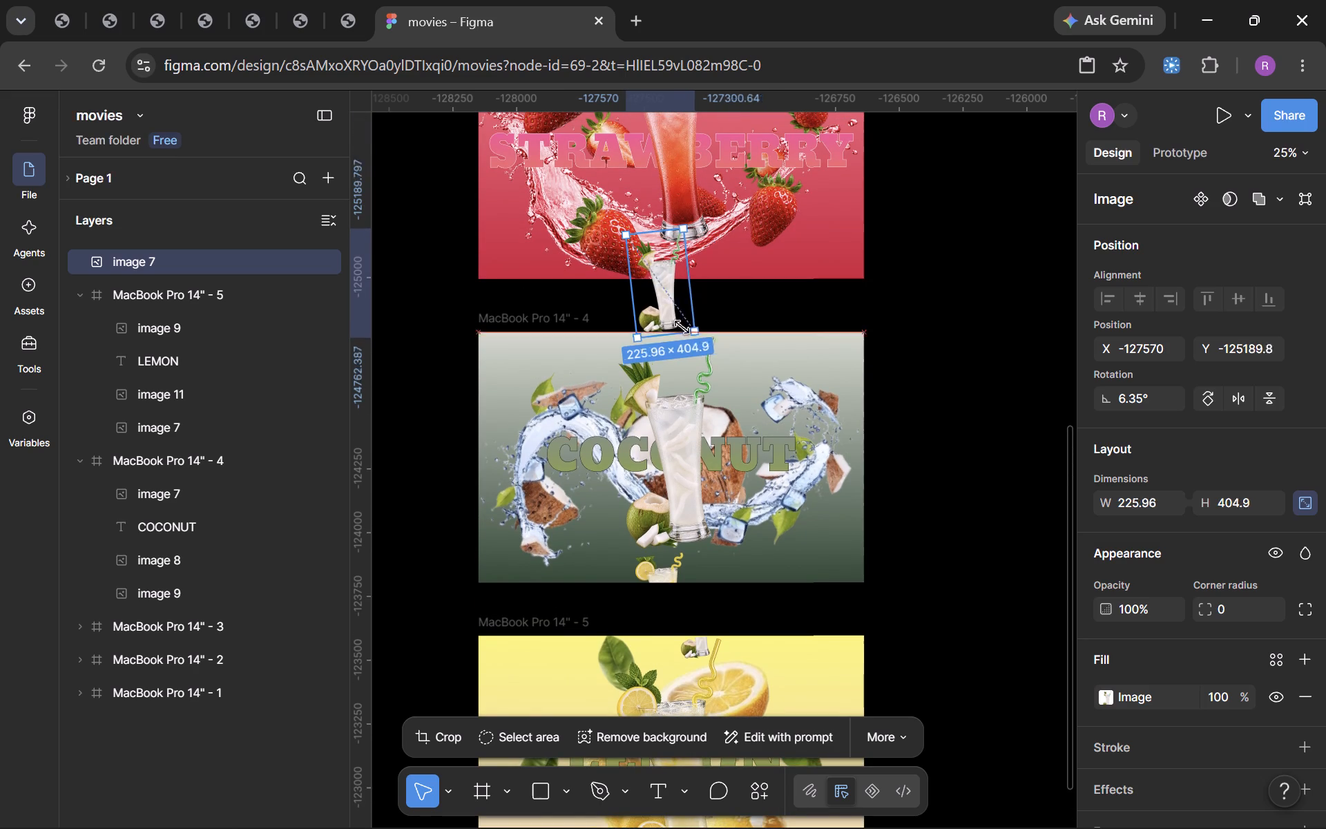
{"action": "left_click_drag", "start_coordinate": [682, 327], "coordinate": [681, 327]}
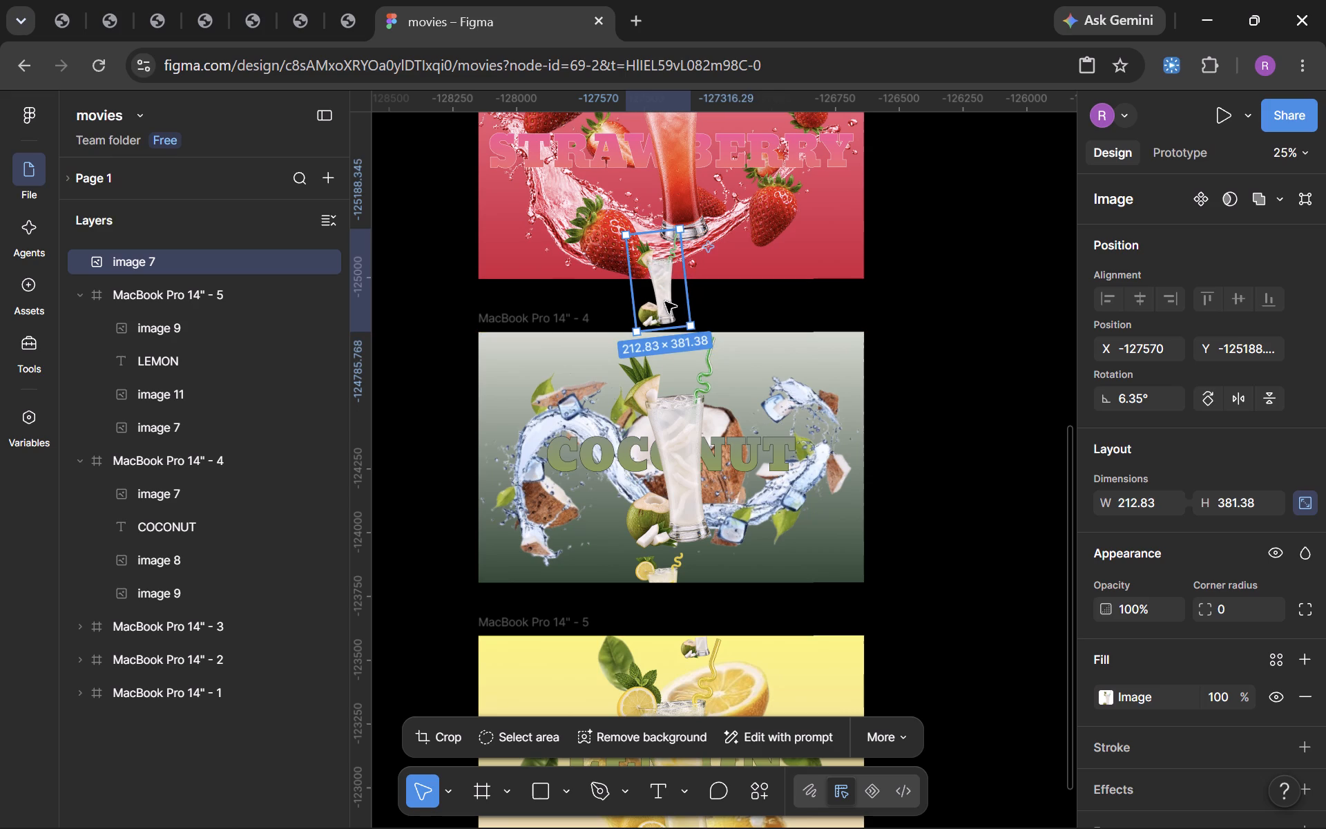
{"action": "left_click_drag", "start_coordinate": [664, 302], "coordinate": [671, 312]}
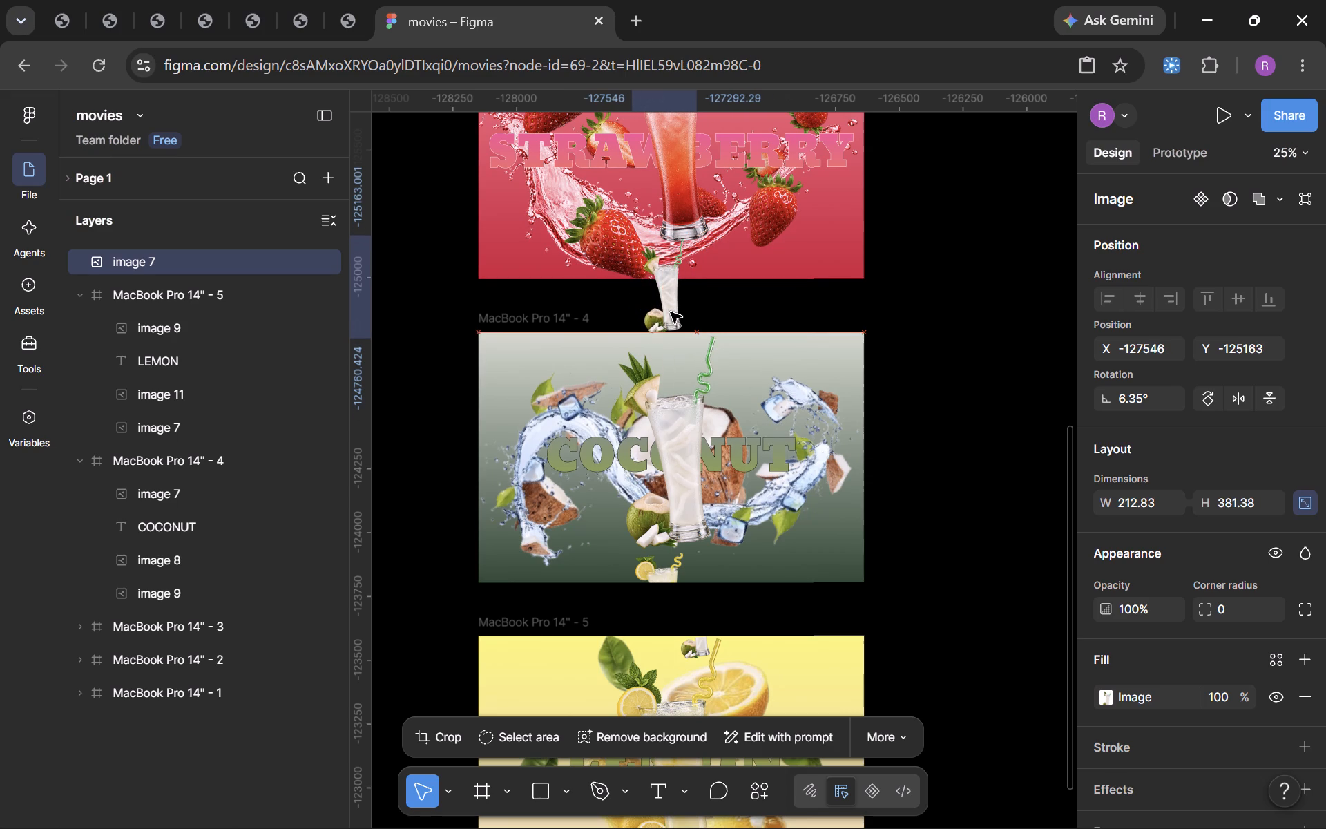
{"action": "left_click_drag", "start_coordinate": [671, 312], "coordinate": [671, 312]}
Crop the lower part of the coconut drink copy at the strawberry frame's bottom edge, leaving it about 213 × 166.
{"action": "double_click", "coordinate": [679, 304]}
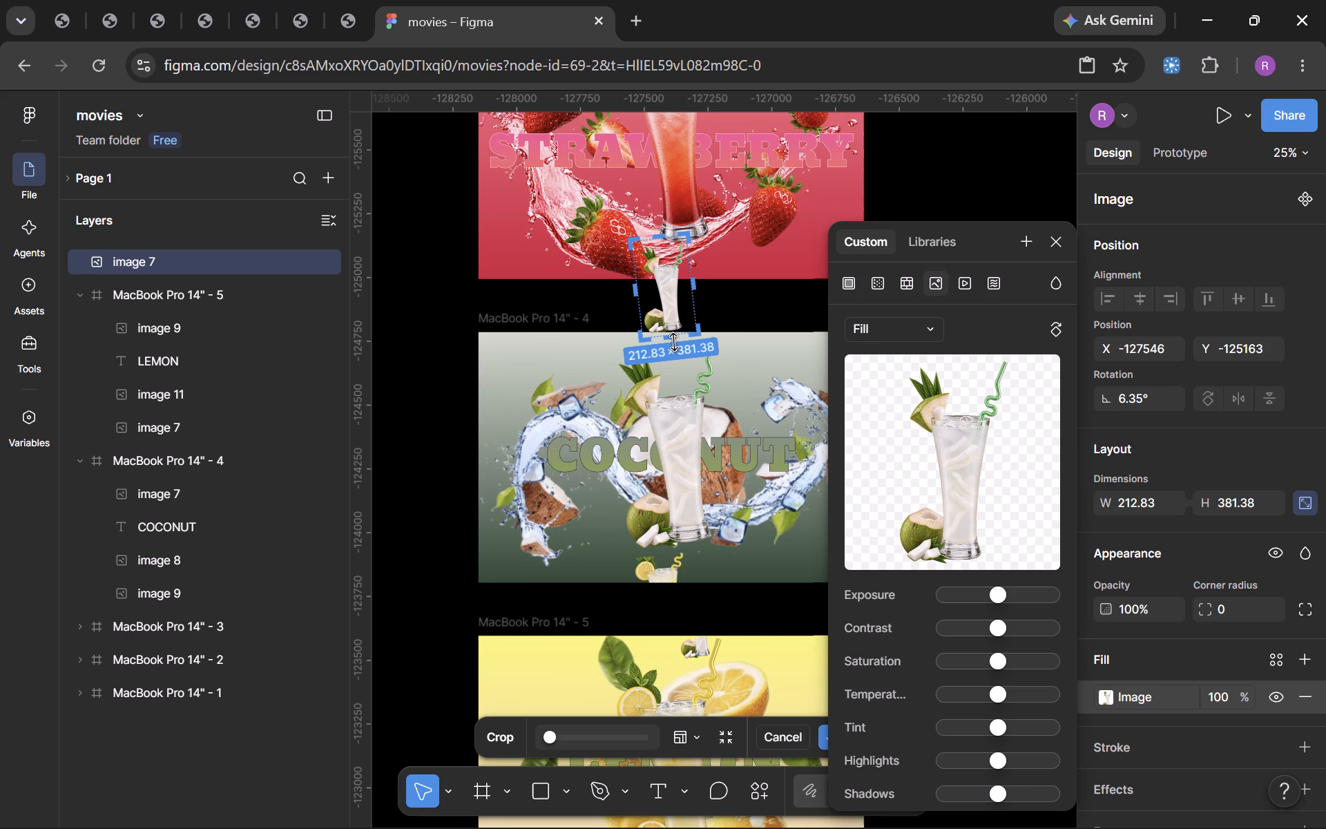
{"action": "left_click_drag", "start_coordinate": [673, 342], "coordinate": [665, 276]}
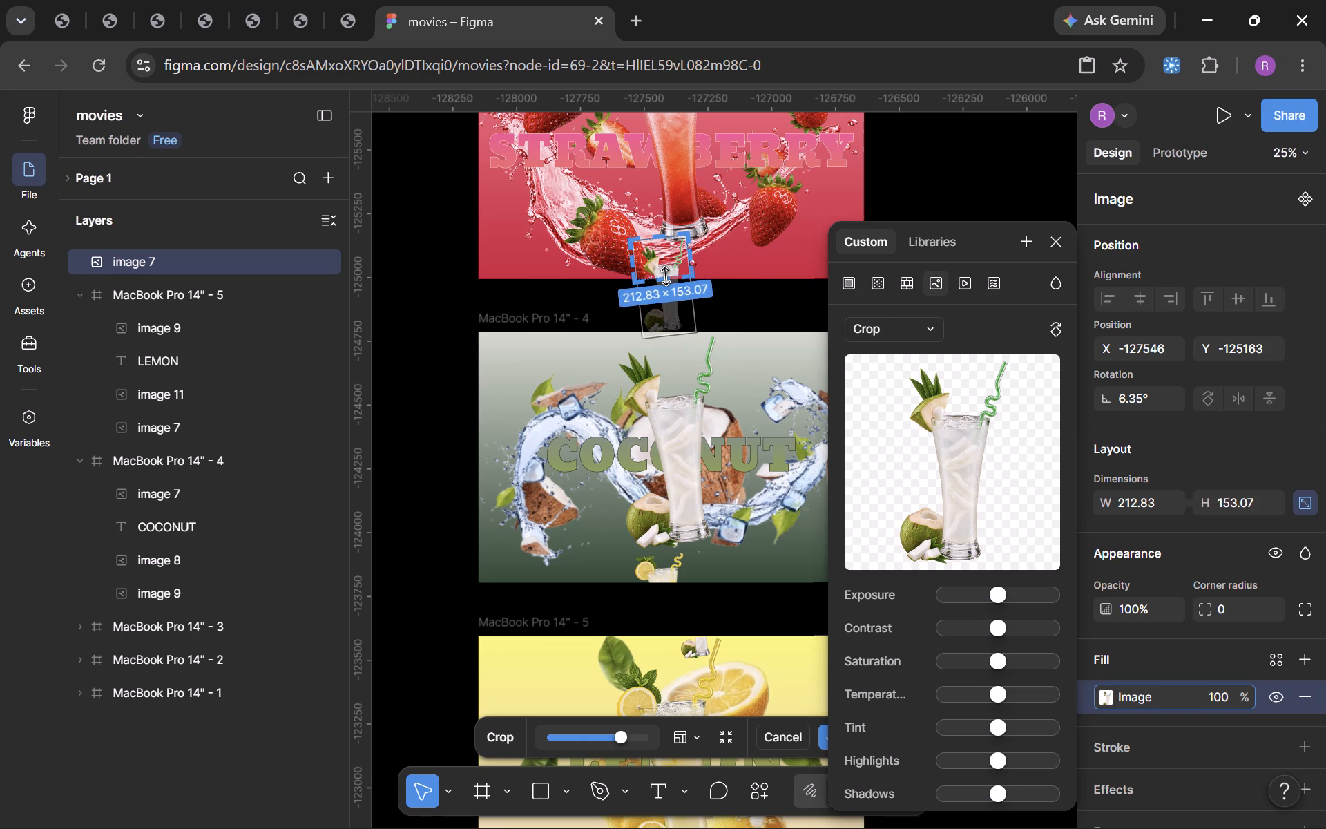
{"action": "left_click_drag", "start_coordinate": [665, 276], "coordinate": [678, 277]}
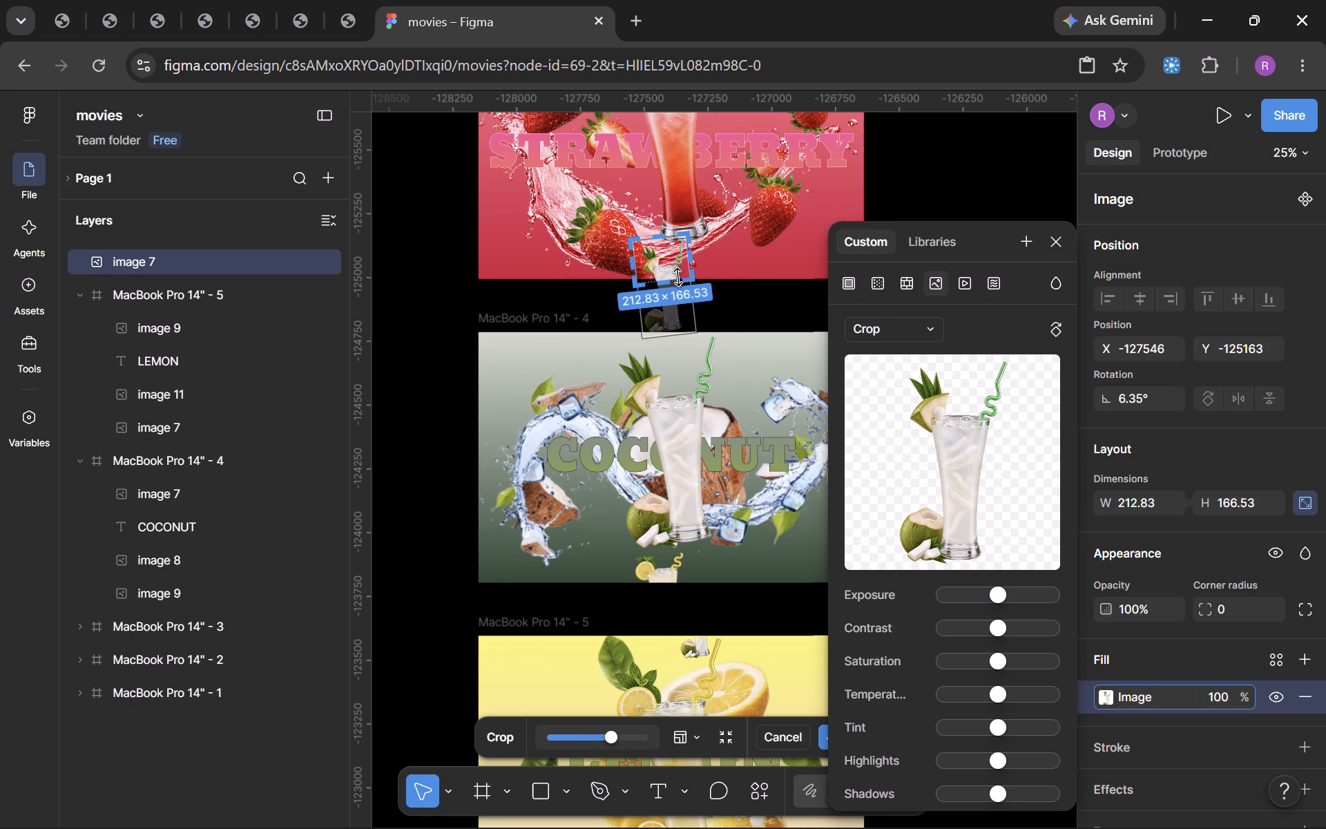
{"action": "left_click_drag", "start_coordinate": [678, 277], "coordinate": [677, 278]}
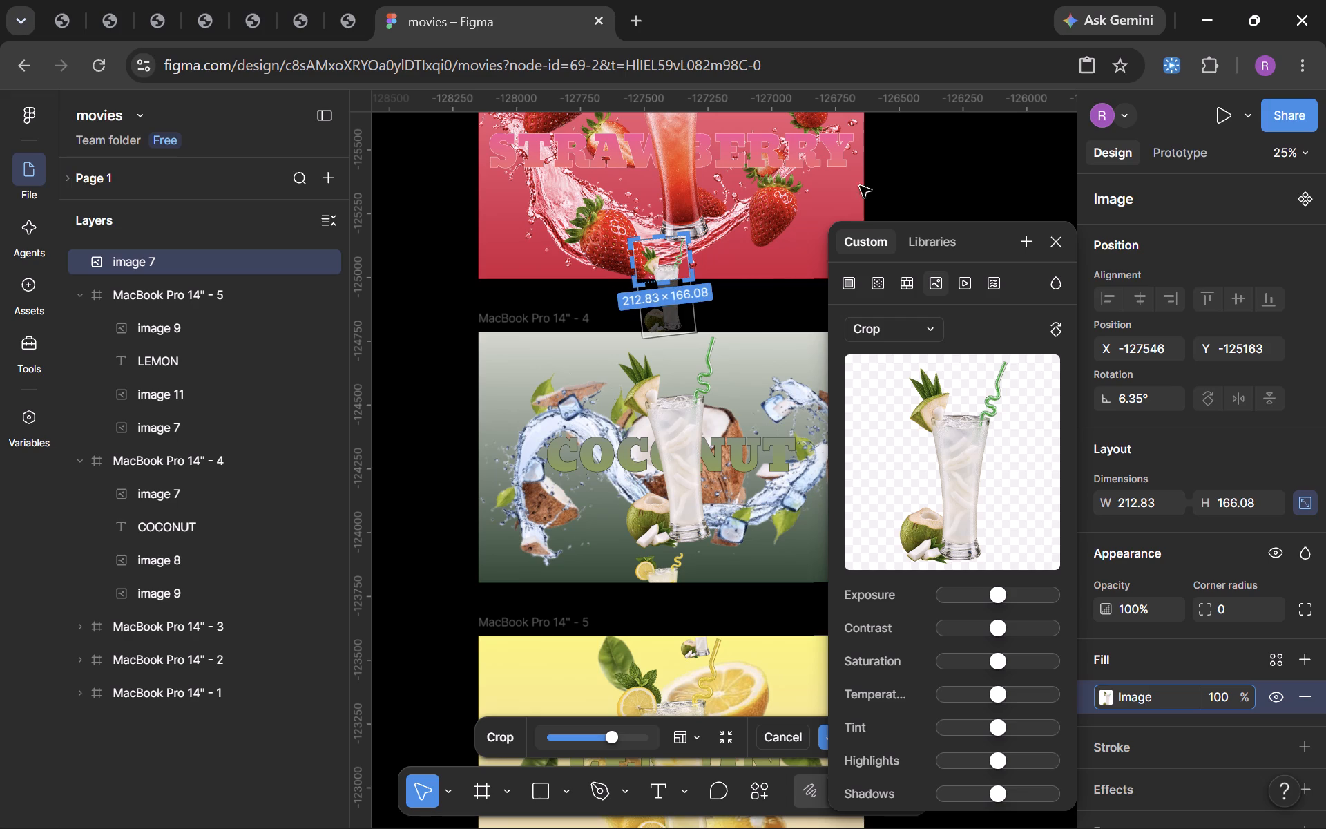
{"action": "left_click", "coordinate": [945, 168]}
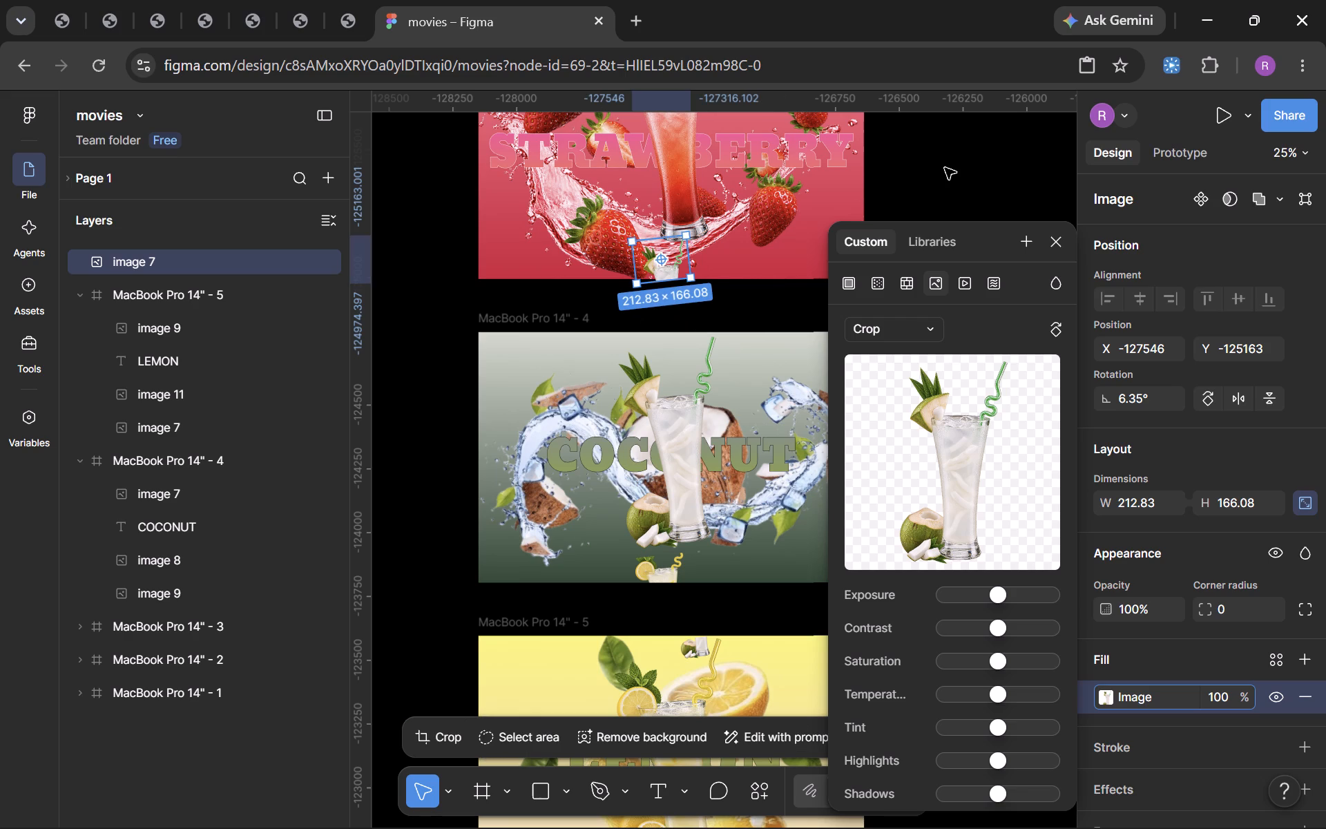
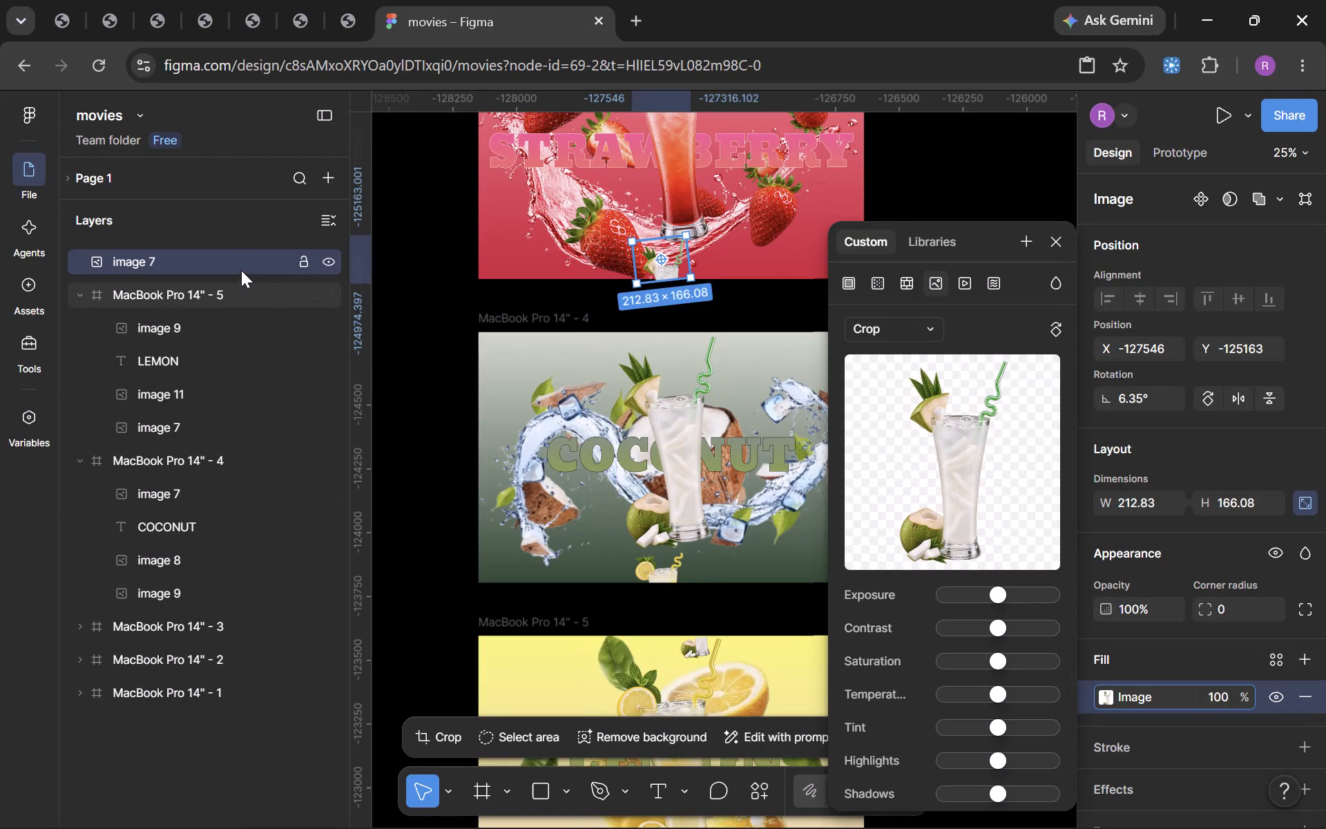
Move the cropped coconut drink layer (image 7) into MacBook Pro 14" - 3, at the bottom of its stack below image 6.
{"action": "left_click_drag", "start_coordinate": [221, 259], "coordinate": [244, 633]}
{"action": "left_click_drag", "start_coordinate": [227, 629], "coordinate": [221, 663]}
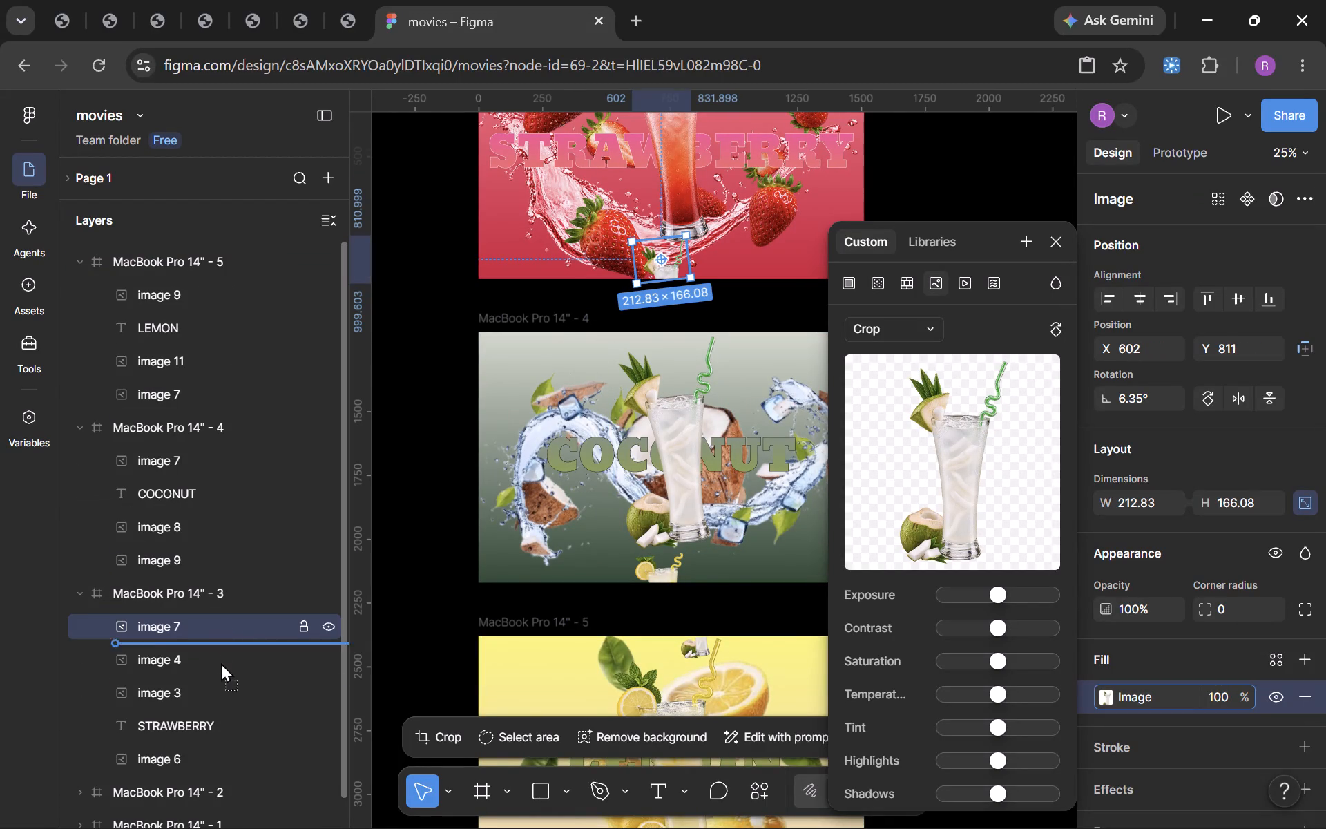
{"action": "left_click_drag", "start_coordinate": [221, 663], "coordinate": [224, 730]}
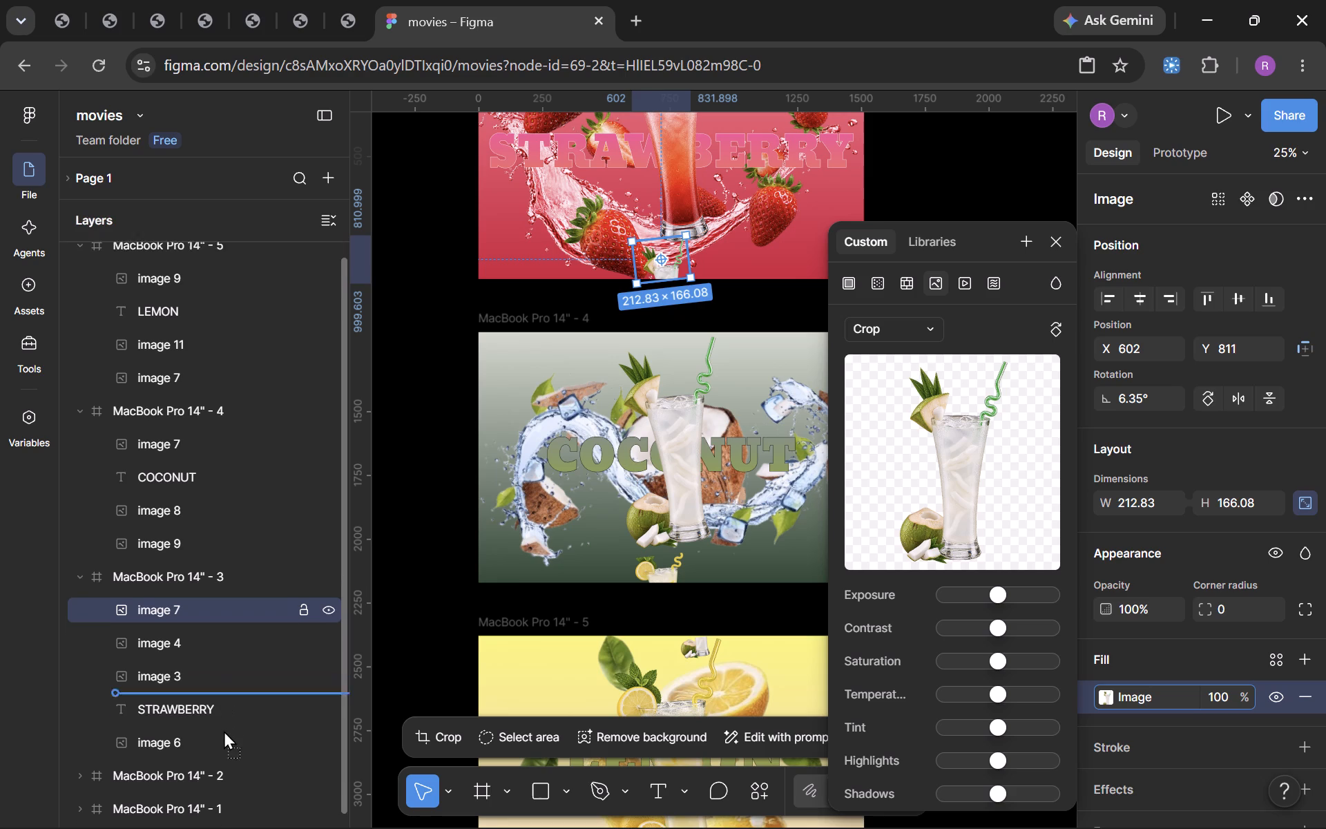
{"action": "left_click_drag", "start_coordinate": [224, 730], "coordinate": [222, 746]}
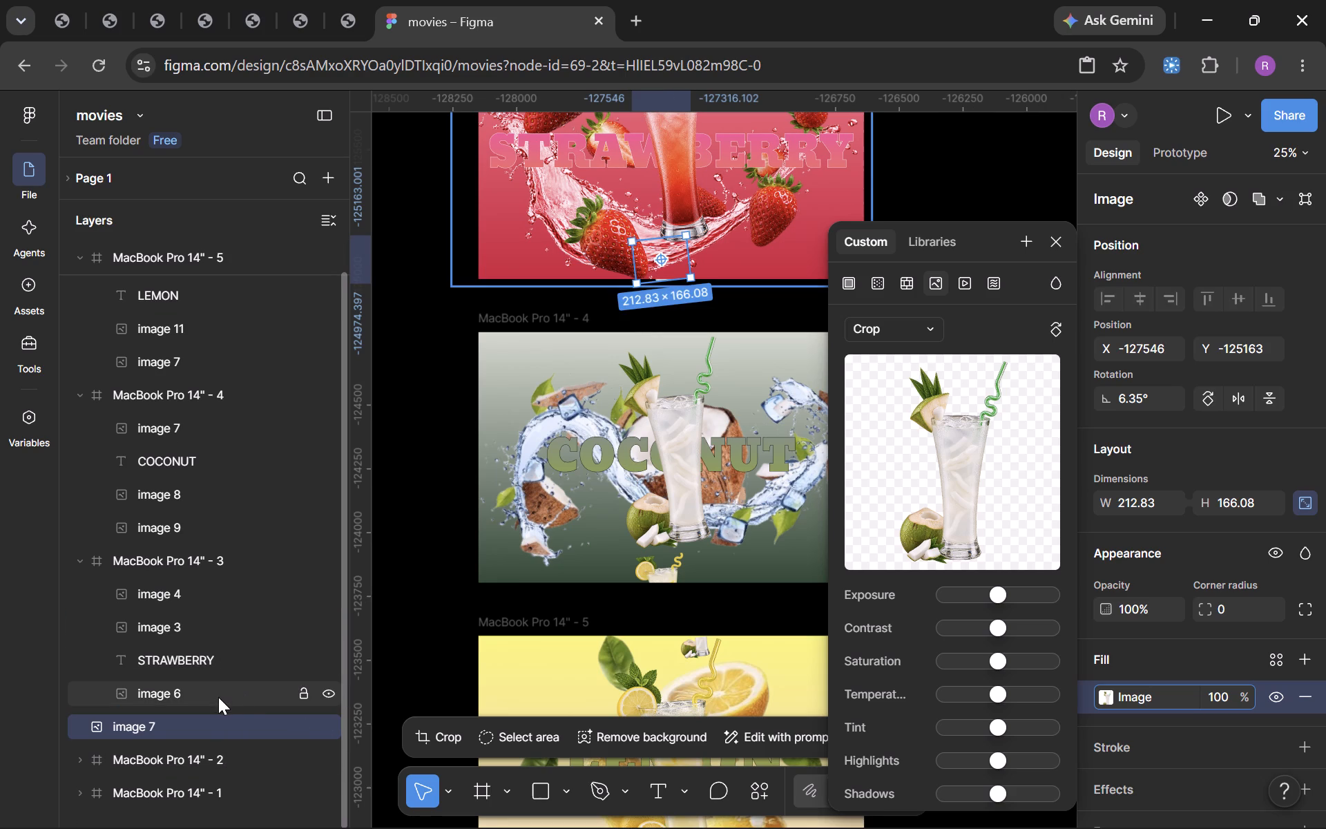
{"action": "left_click_drag", "start_coordinate": [193, 727], "coordinate": [193, 698]}
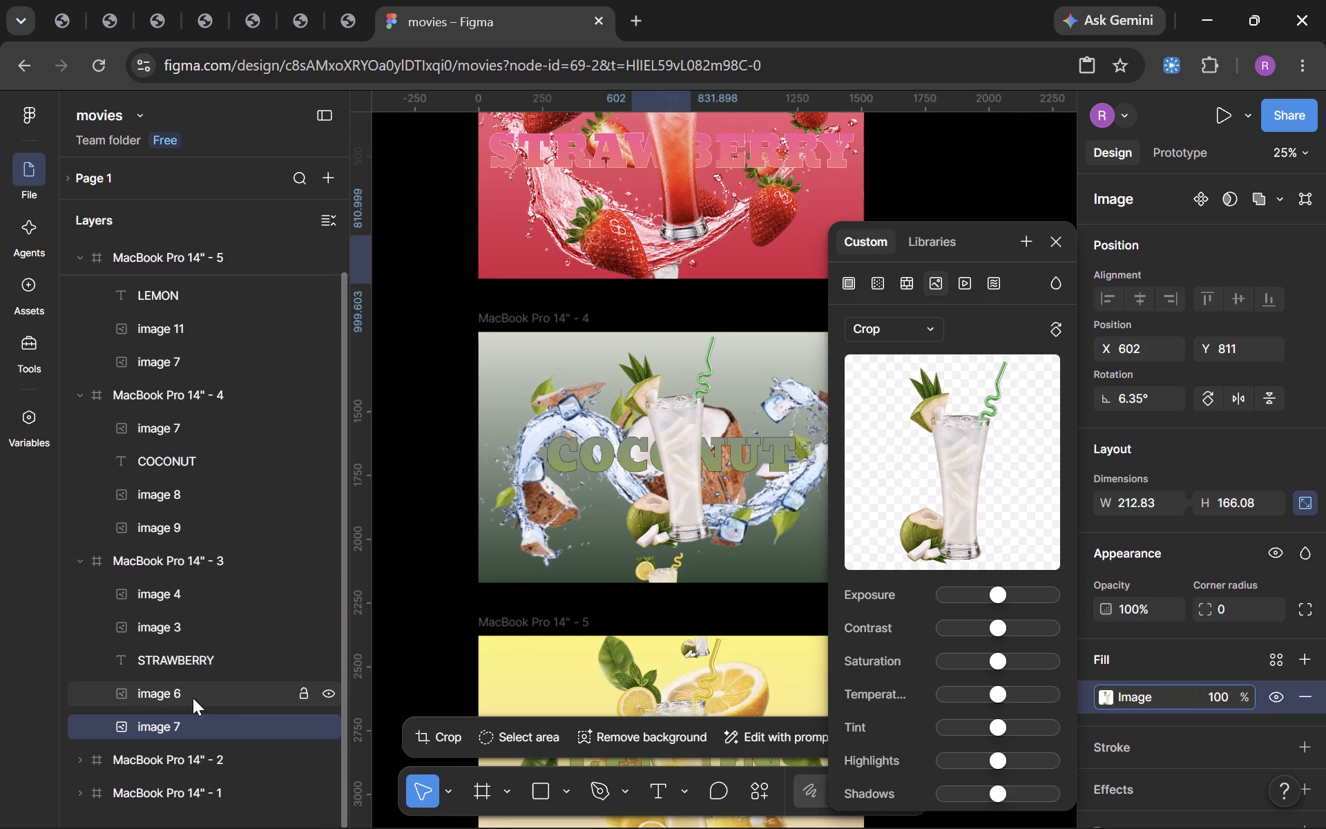
{"action": "left_click", "coordinate": [909, 162]}
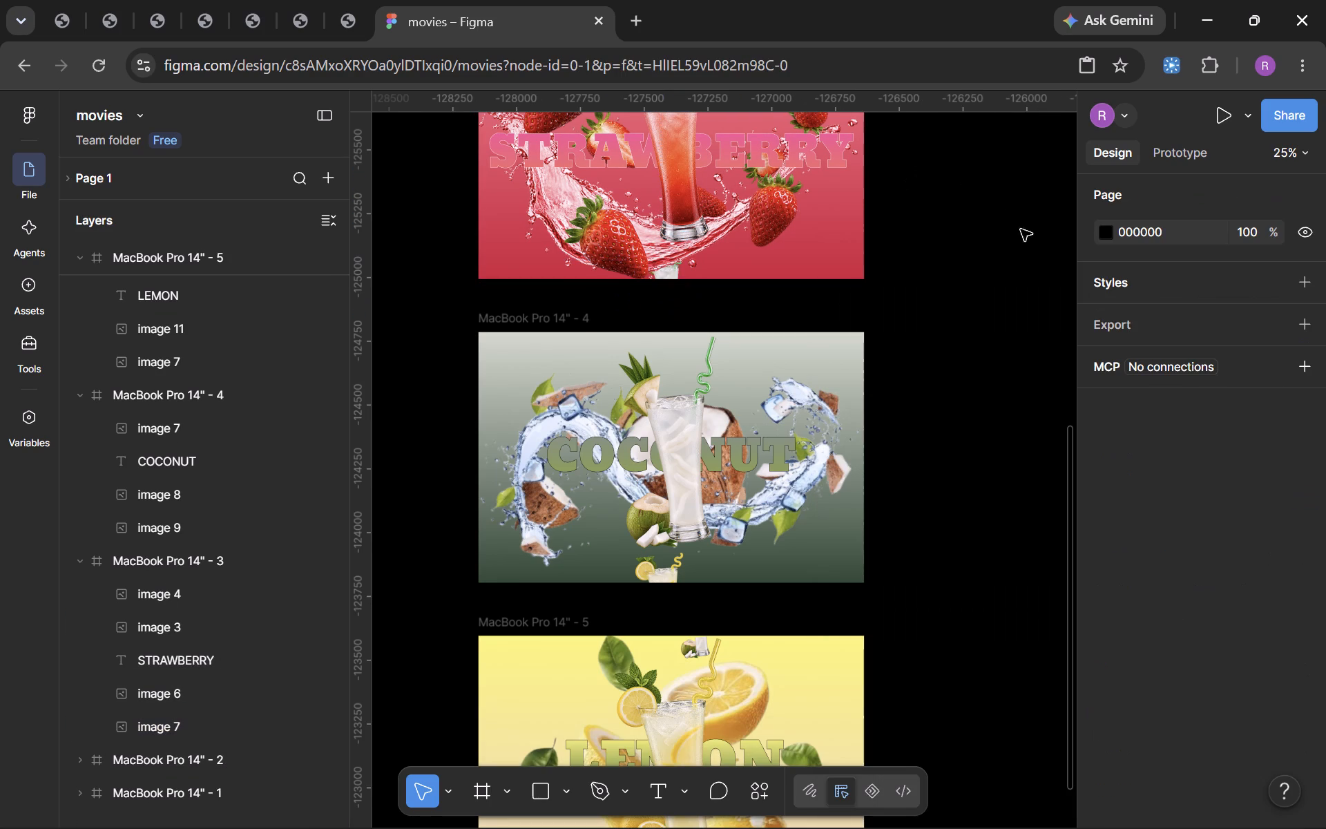
Copy the strawberry drink (image 3) from MacBook Pro 14" - 3 and paste it onto the empty canvas beside the frames.
{"action": "scroll", "coordinate": [961, 280], "scroll_direction": "up", "scroll_amount": 1}
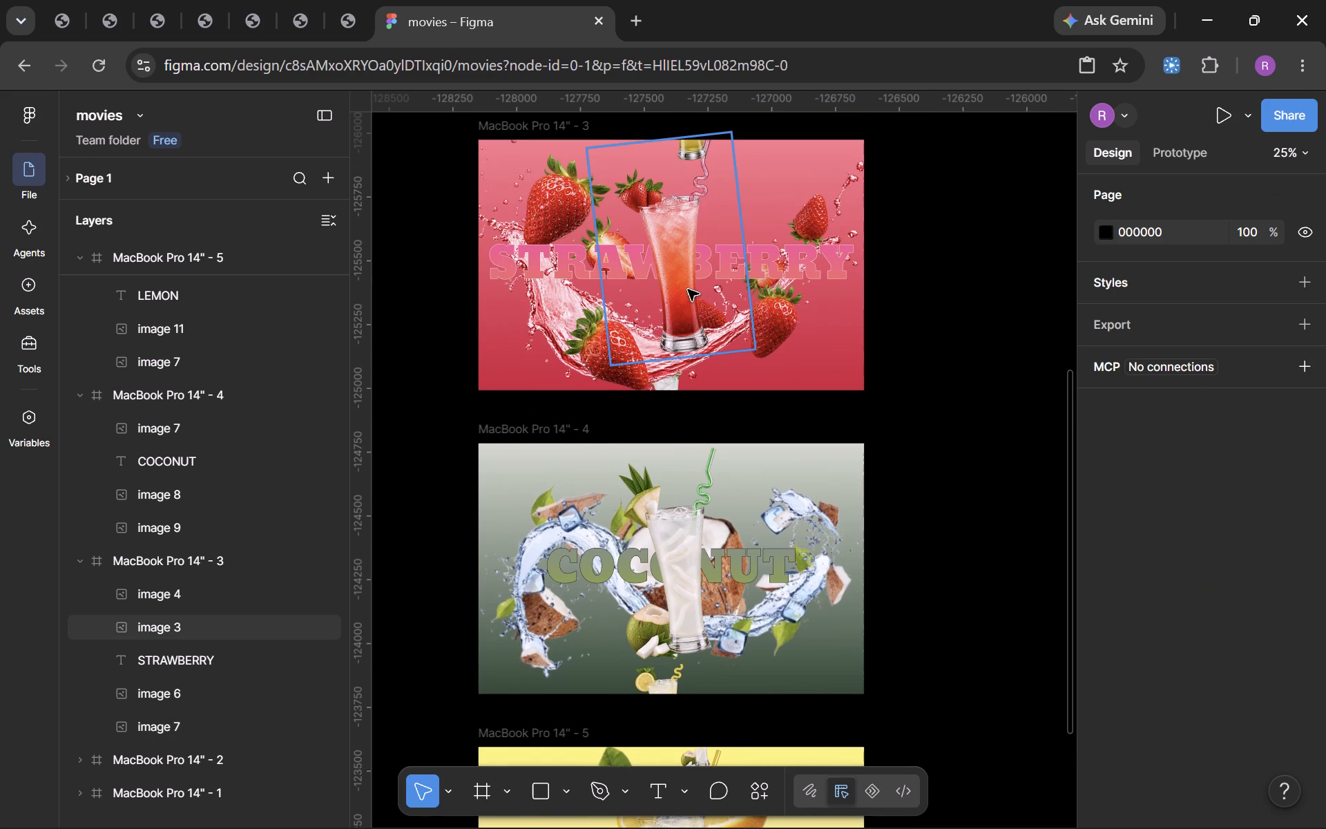
{"action": "right_click", "coordinate": [688, 289]}
{"action": "left_click", "coordinate": [780, 176]}
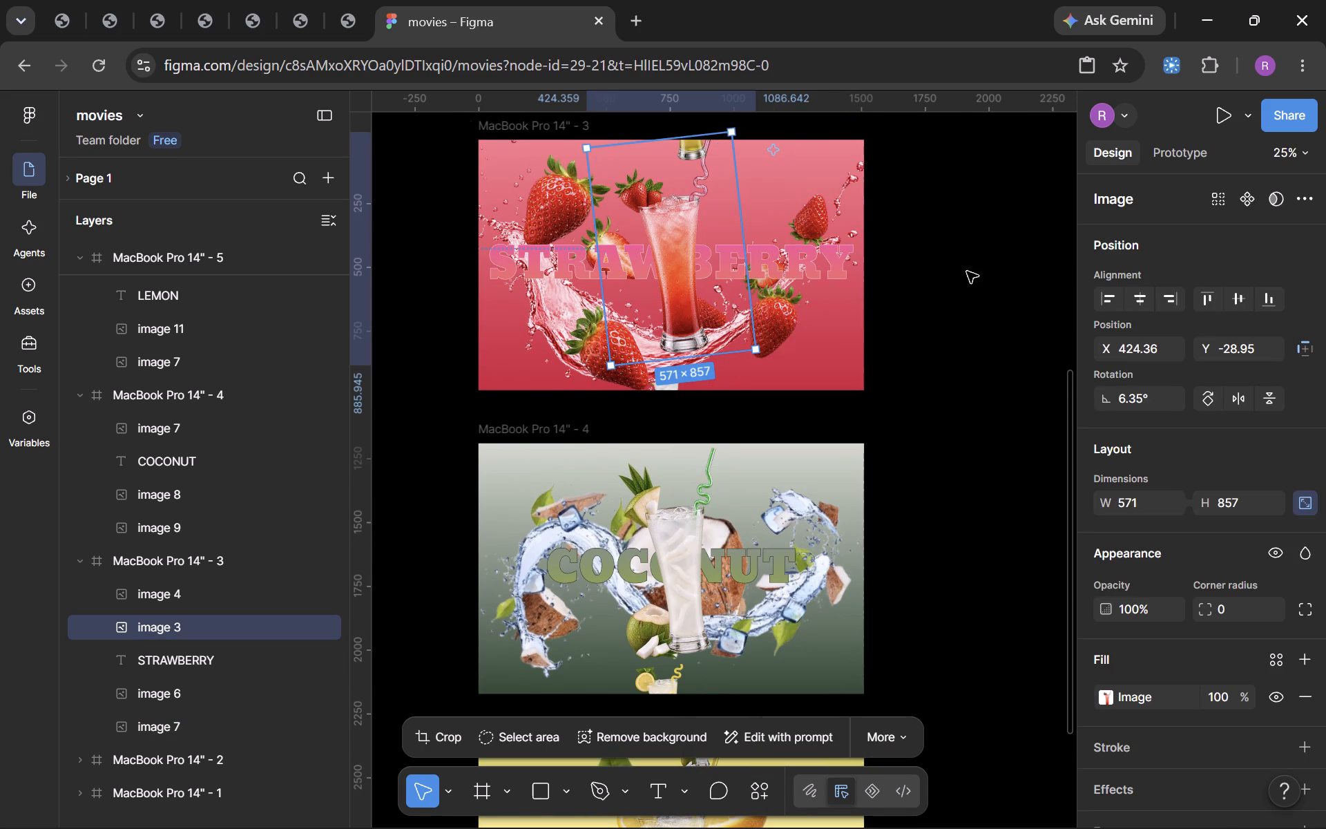
{"action": "right_click", "coordinate": [957, 299]}
{"action": "left_click", "coordinate": [1006, 305]}
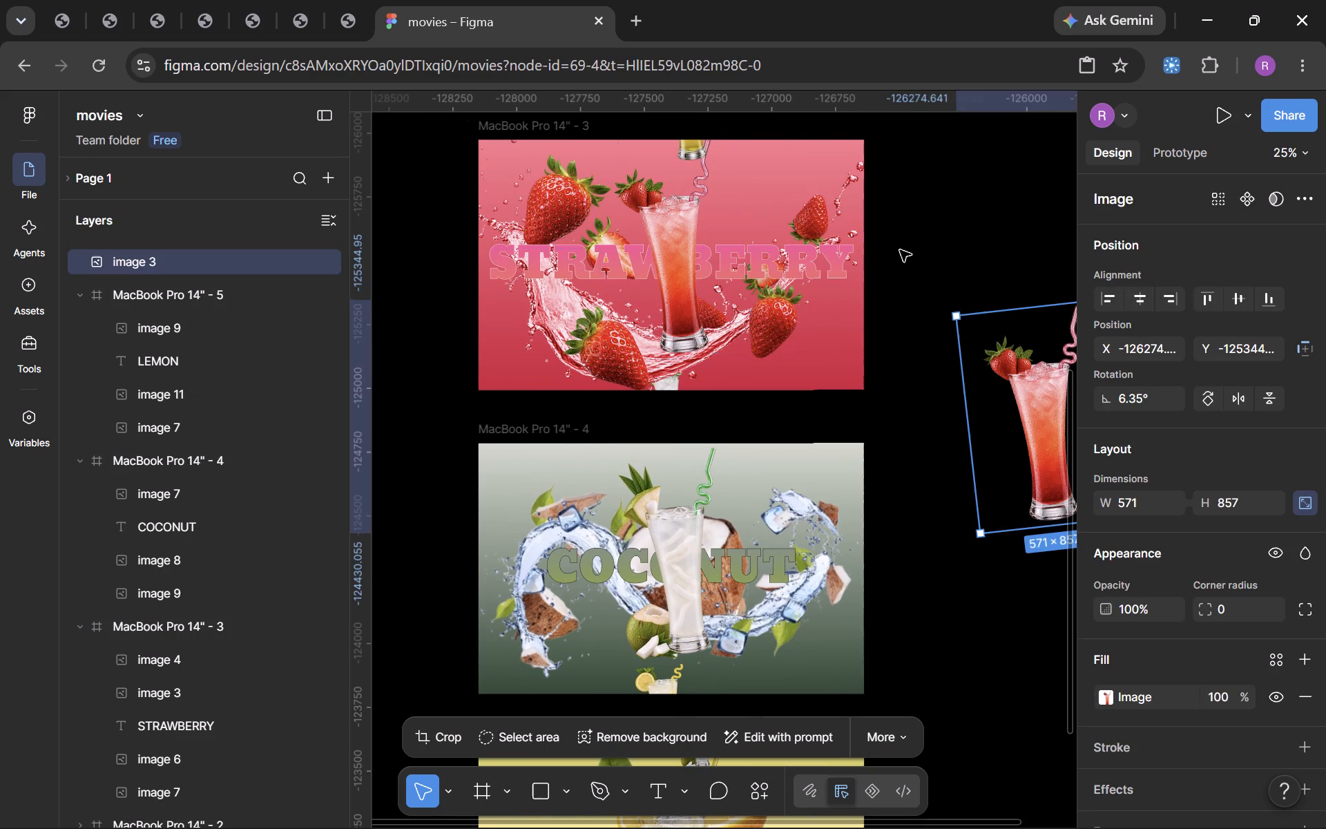
Move the strawberry drink copy over the coconut frame's top edge, scaled to about 261 × 391, so only the glass base shows inside.
{"action": "left_click_drag", "start_coordinate": [1037, 381], "coordinate": [656, 363]}
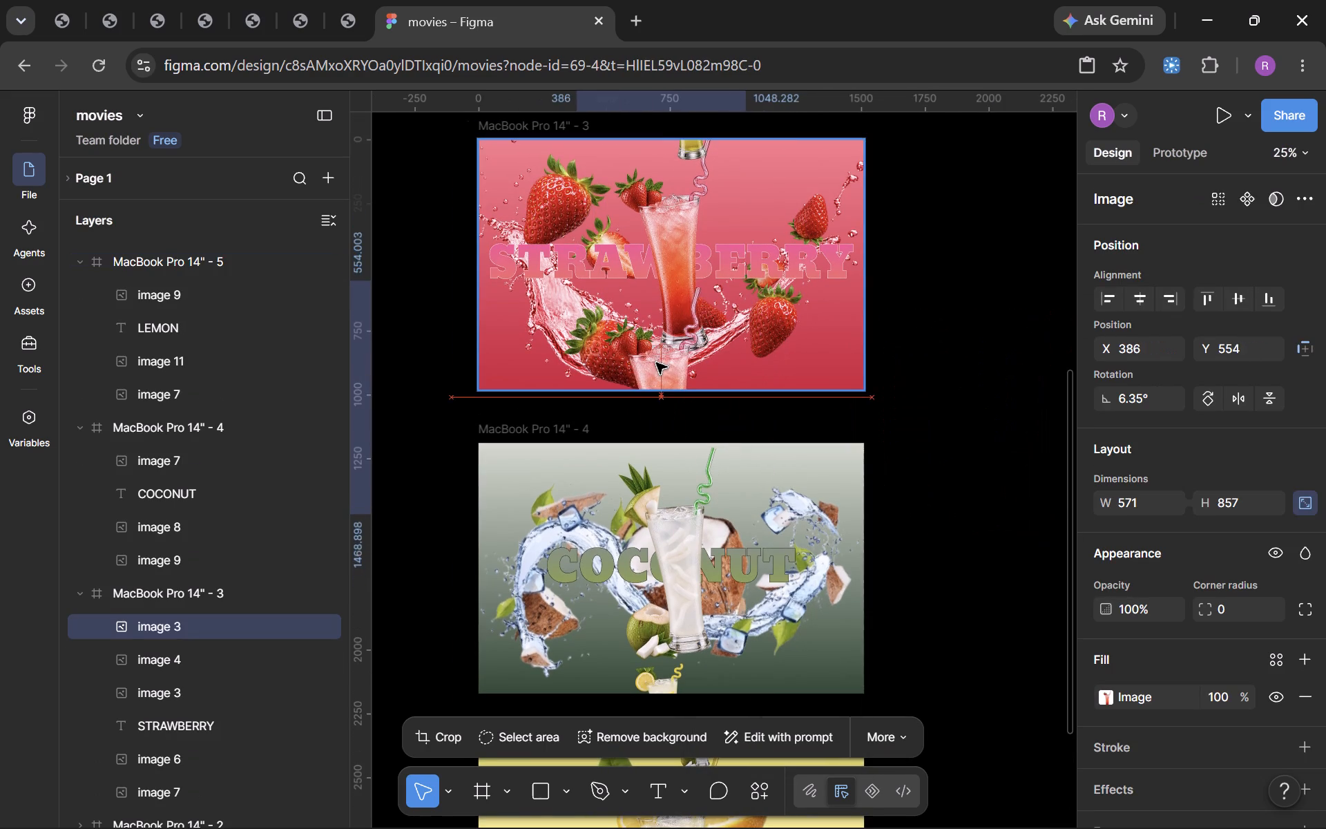
{"action": "left_click_drag", "start_coordinate": [656, 363], "coordinate": [678, 444]}
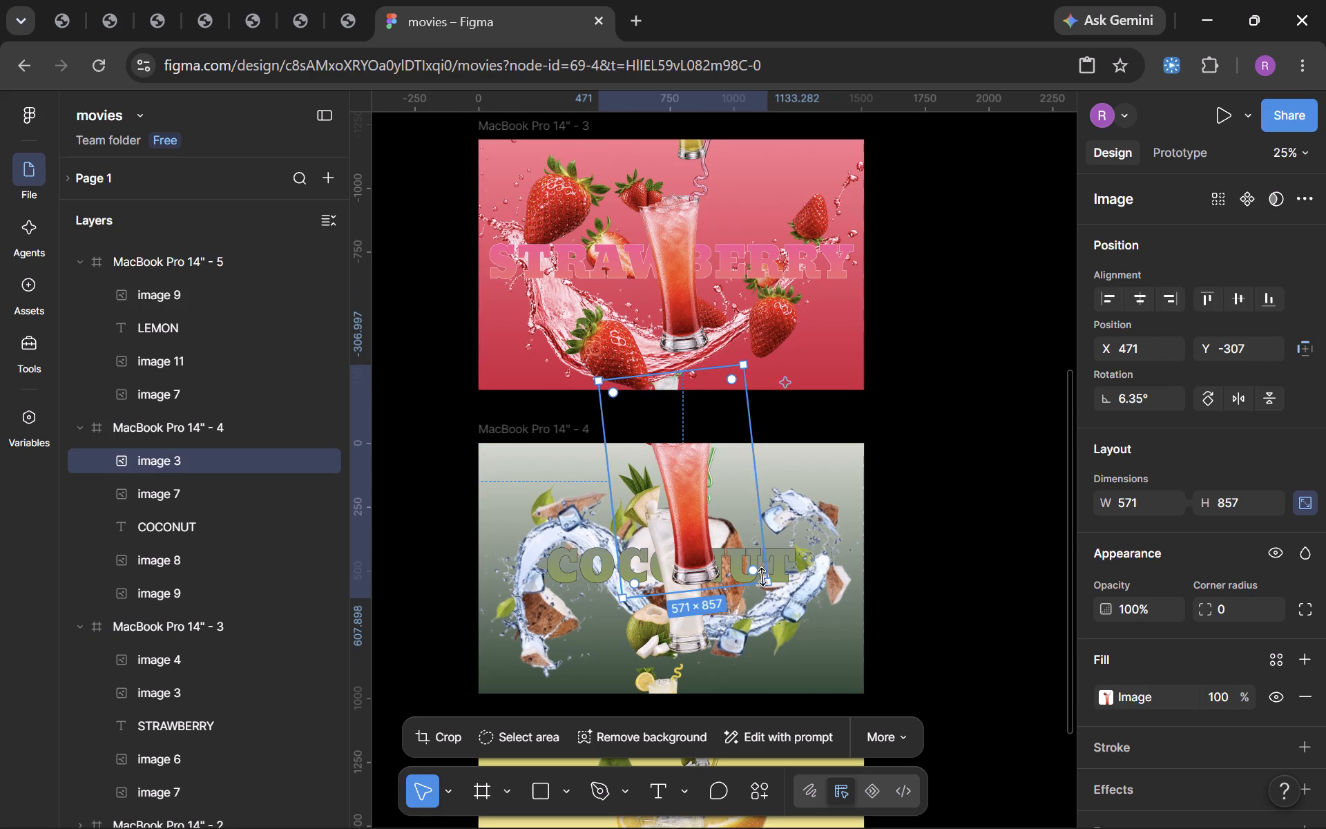
{"action": "left_click_drag", "start_coordinate": [767, 578], "coordinate": [673, 437]}
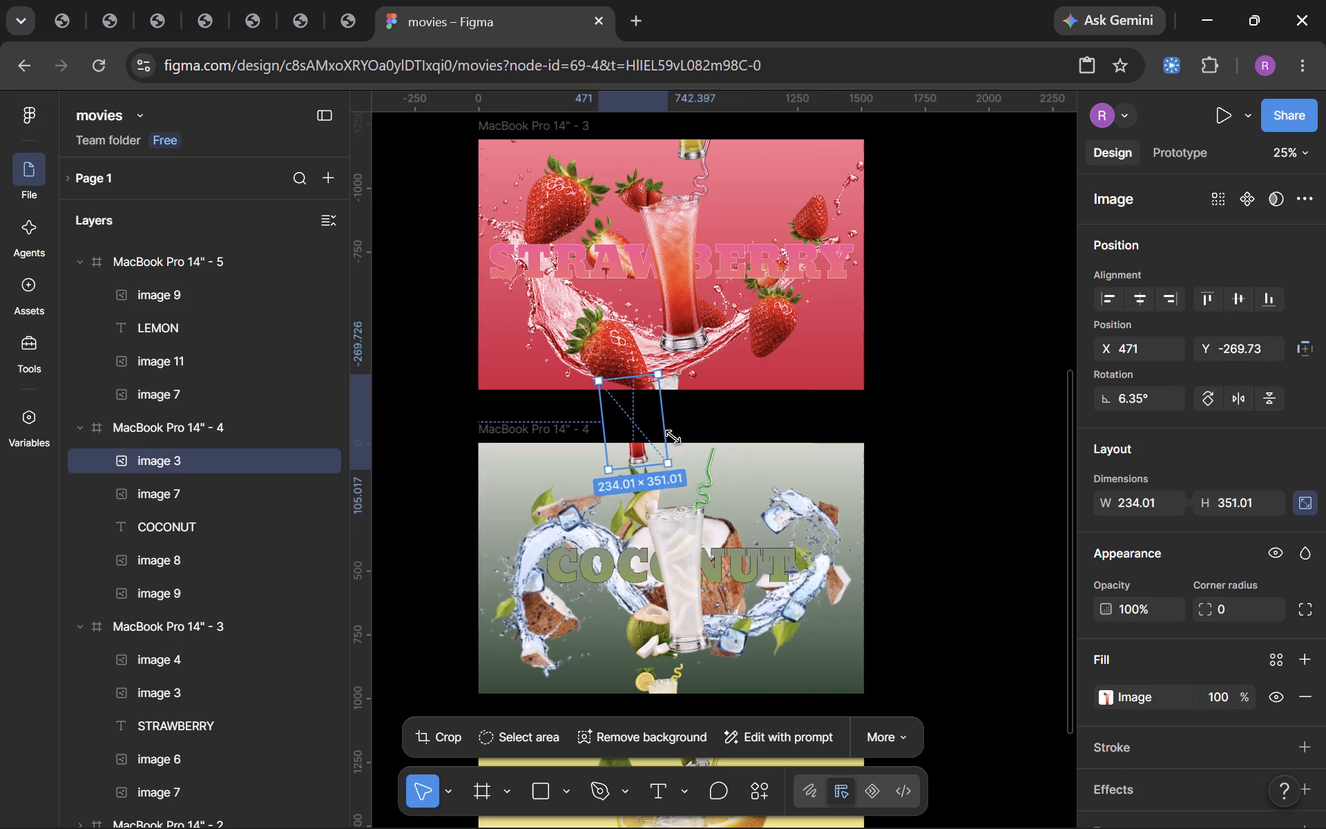
{"action": "left_click_drag", "start_coordinate": [673, 437], "coordinate": [682, 446]}
{"action": "left_click_drag", "start_coordinate": [642, 457], "coordinate": [684, 451]}
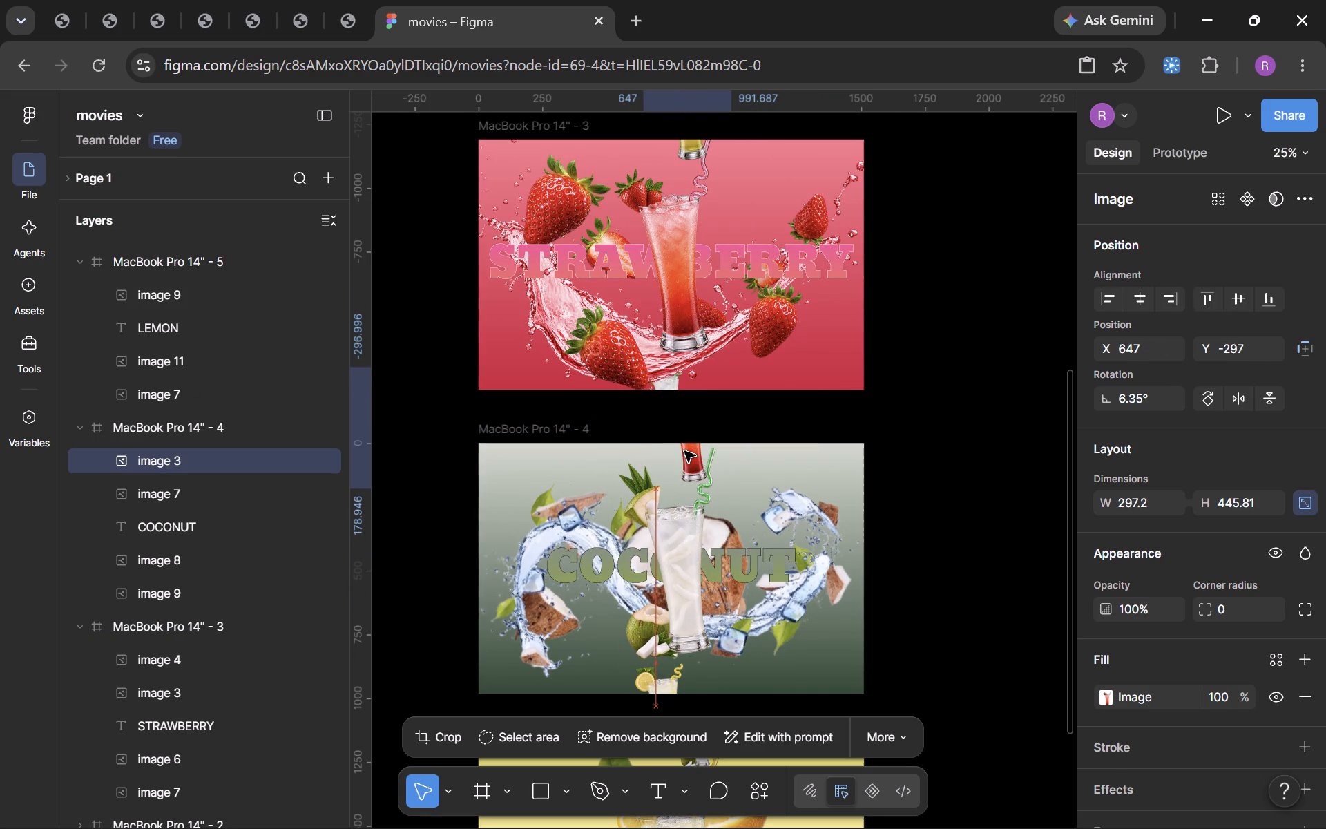
{"action": "left_click_drag", "start_coordinate": [684, 451], "coordinate": [686, 451]}
{"action": "left_click_drag", "start_coordinate": [733, 479], "coordinate": [720, 461]}
{"action": "left_click_drag", "start_coordinate": [672, 425], "coordinate": [682, 418]}
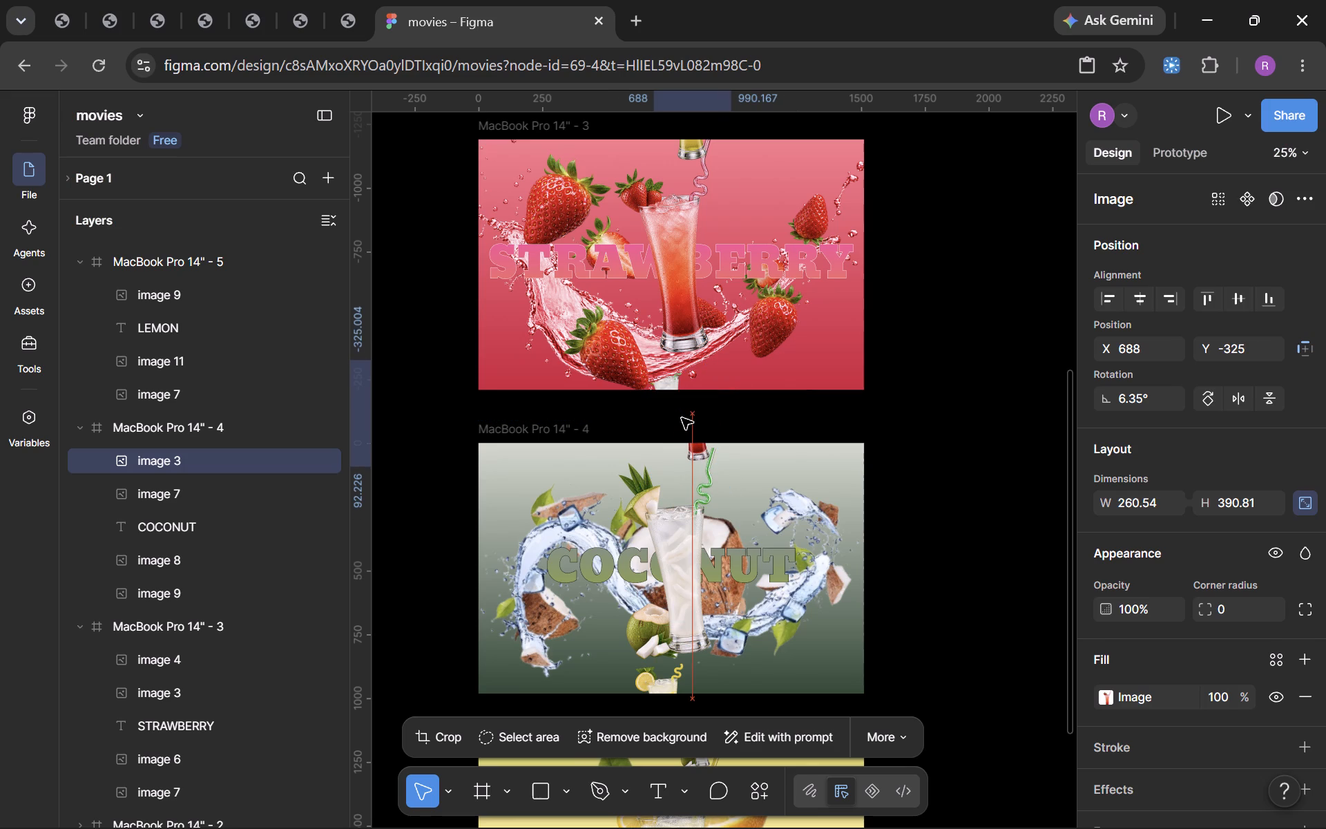
{"action": "left_click_drag", "start_coordinate": [682, 418], "coordinate": [682, 419]}
{"action": "left_click", "coordinate": [947, 439]}
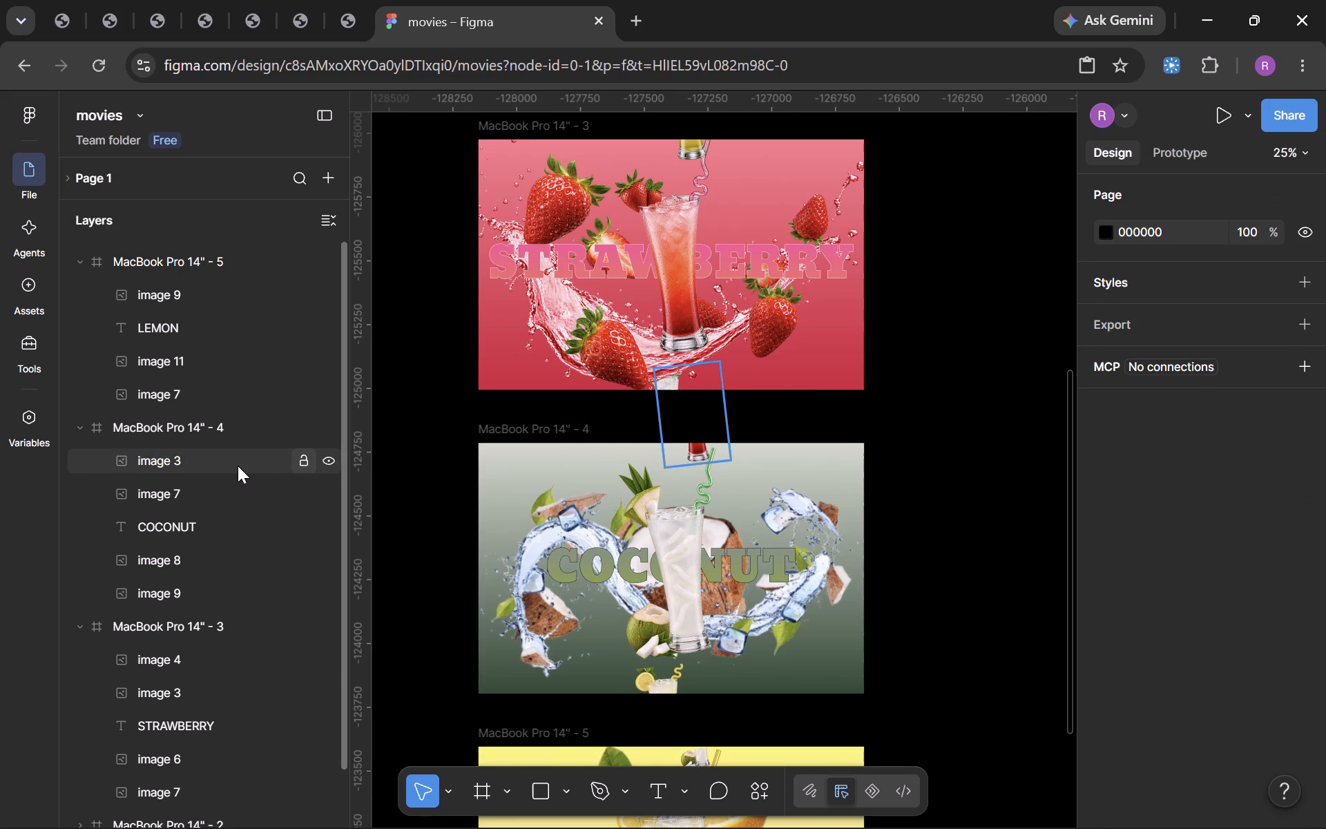
Send the strawberry drink copy (image 3) to the bottom of MacBook Pro 14" - 4's layers, below image 9.
{"action": "left_click_drag", "start_coordinate": [238, 466], "coordinate": [231, 600]}
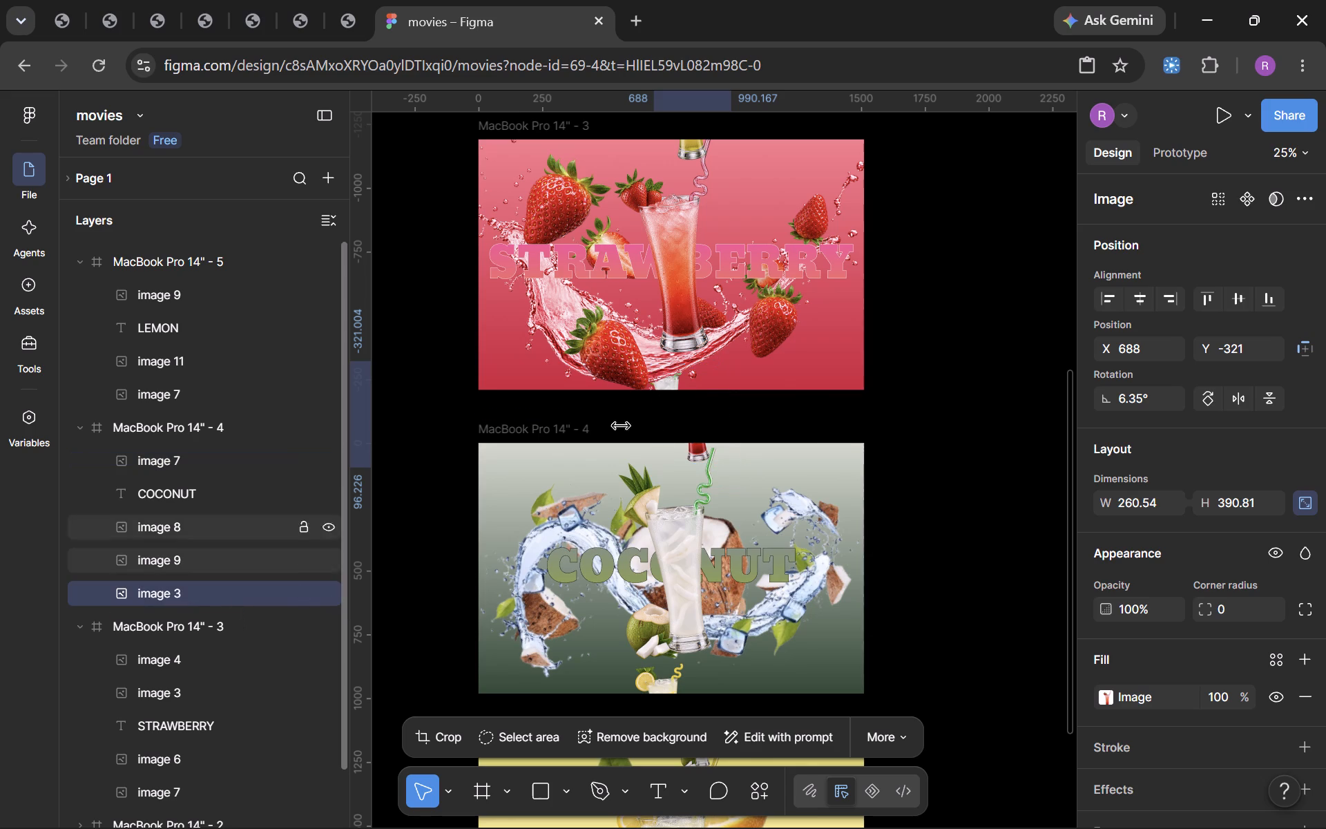
{"action": "left_click", "coordinate": [965, 449]}
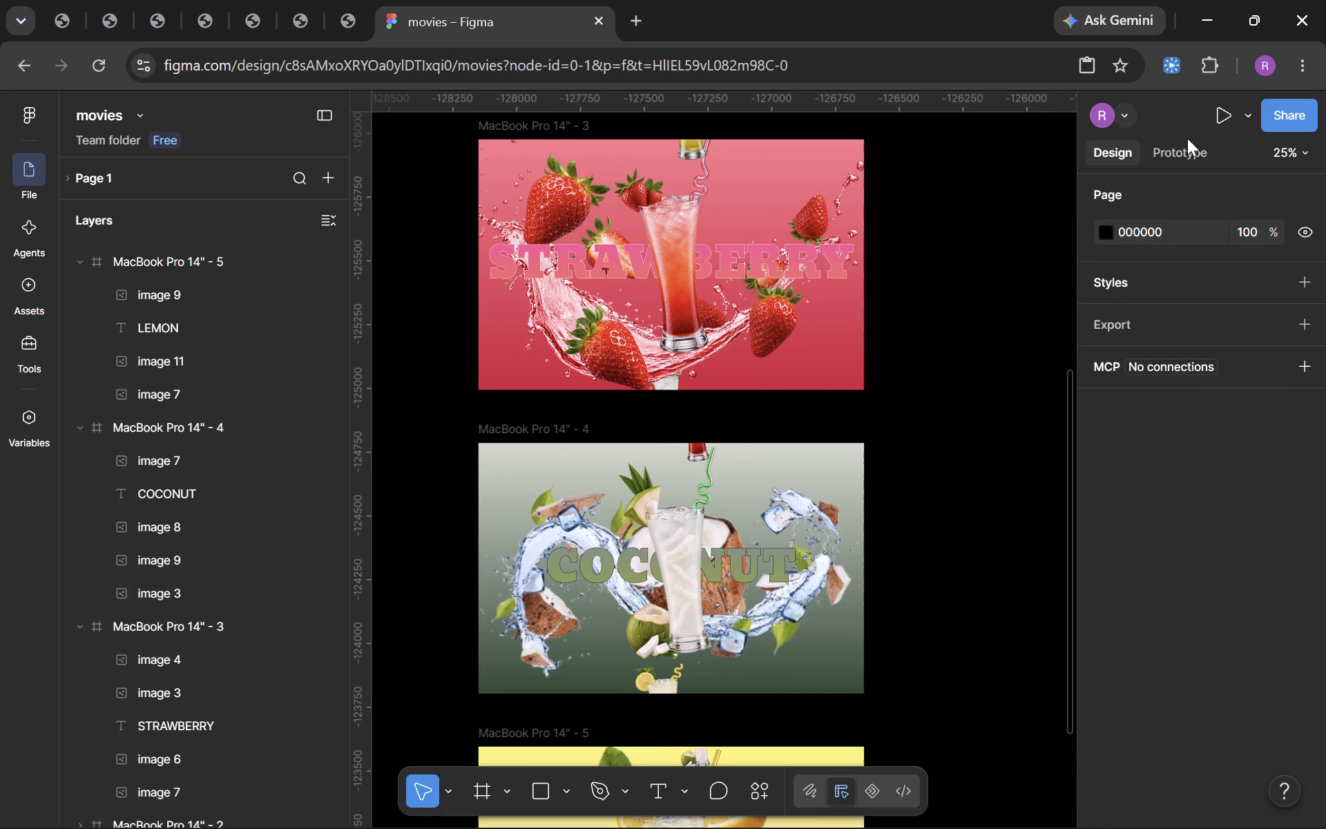
Collapse the layer lists of frames MacBook Pro 14" - 5, 4 and 3.
{"action": "scroll", "coordinate": [952, 348], "scroll_direction": "down", "scroll_amount": 1}
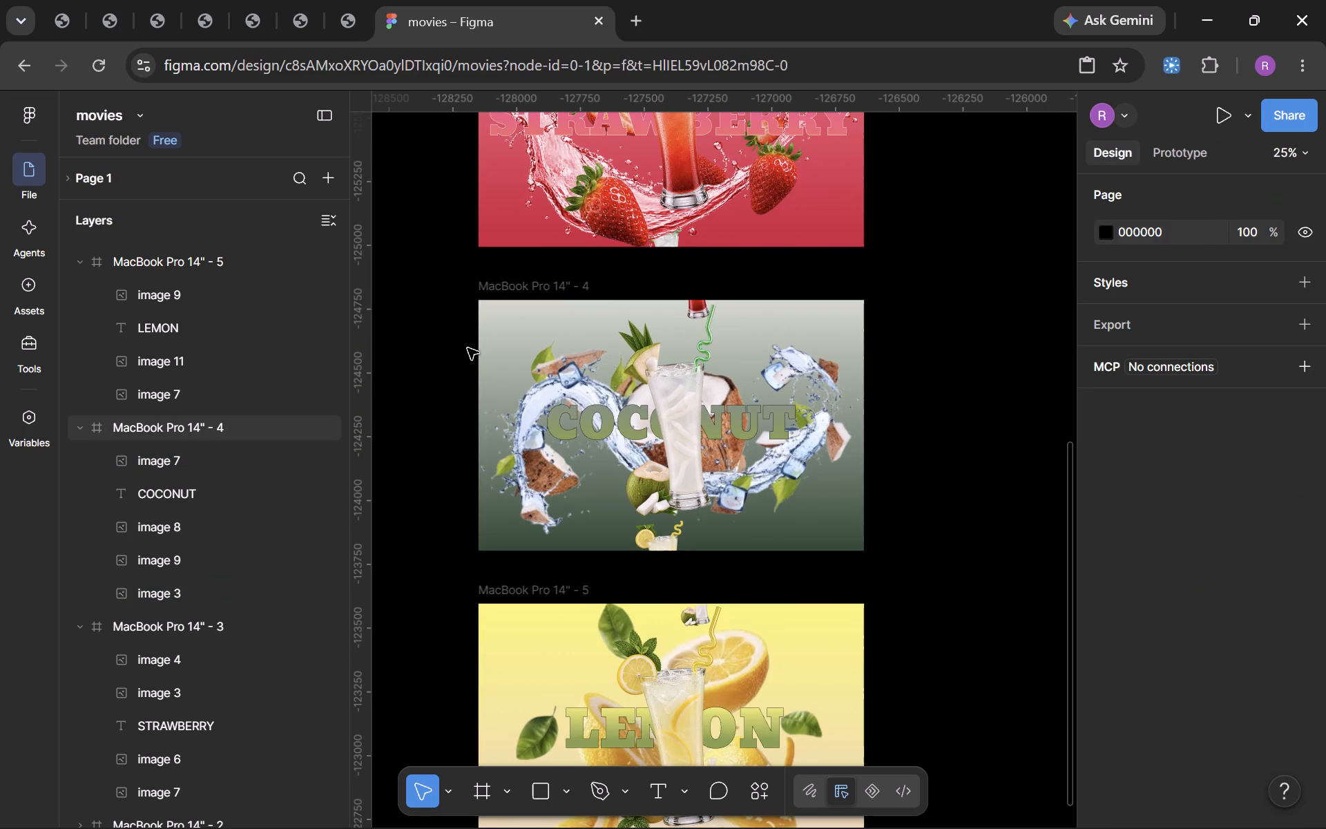
{"action": "left_click", "coordinate": [73, 262]}
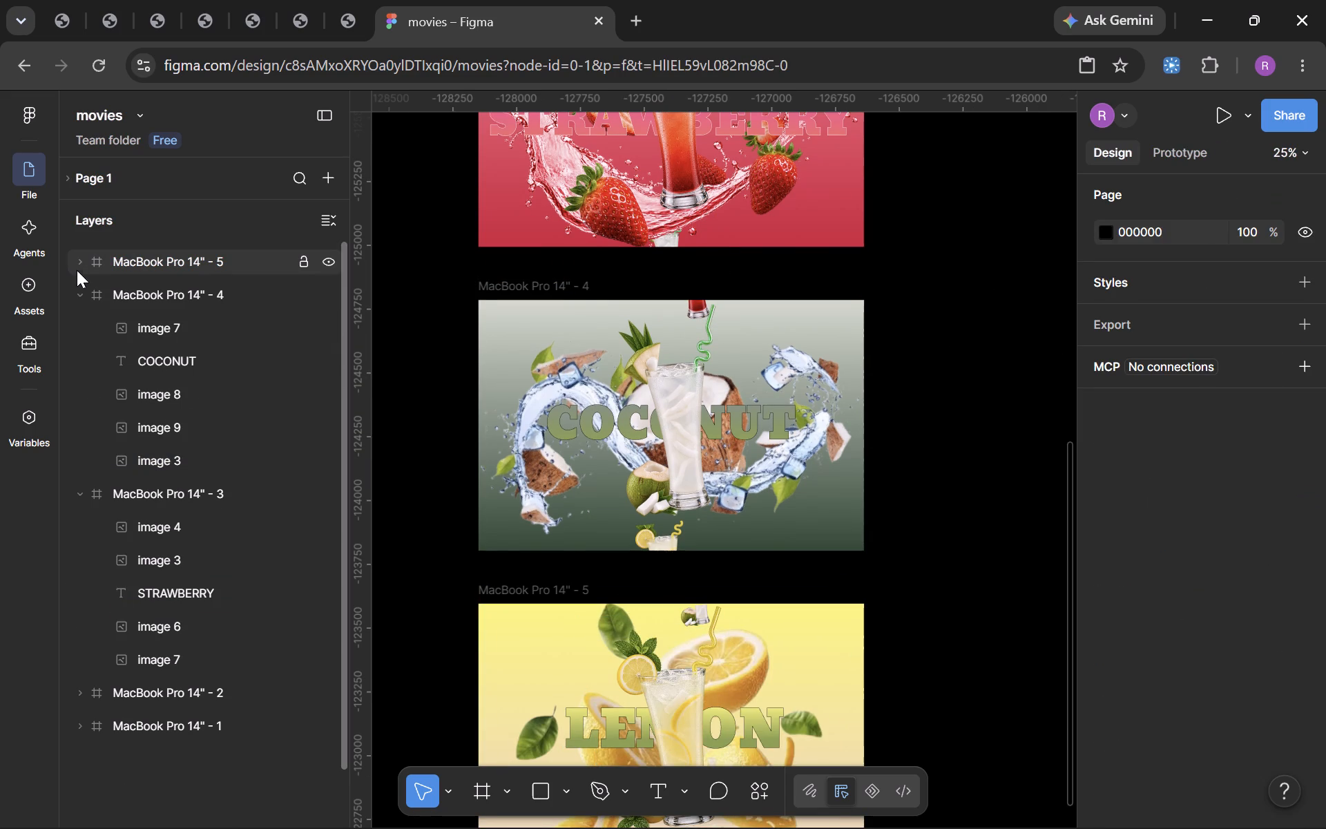
{"action": "left_click", "coordinate": [77, 291]}
{"action": "left_click", "coordinate": [77, 324]}
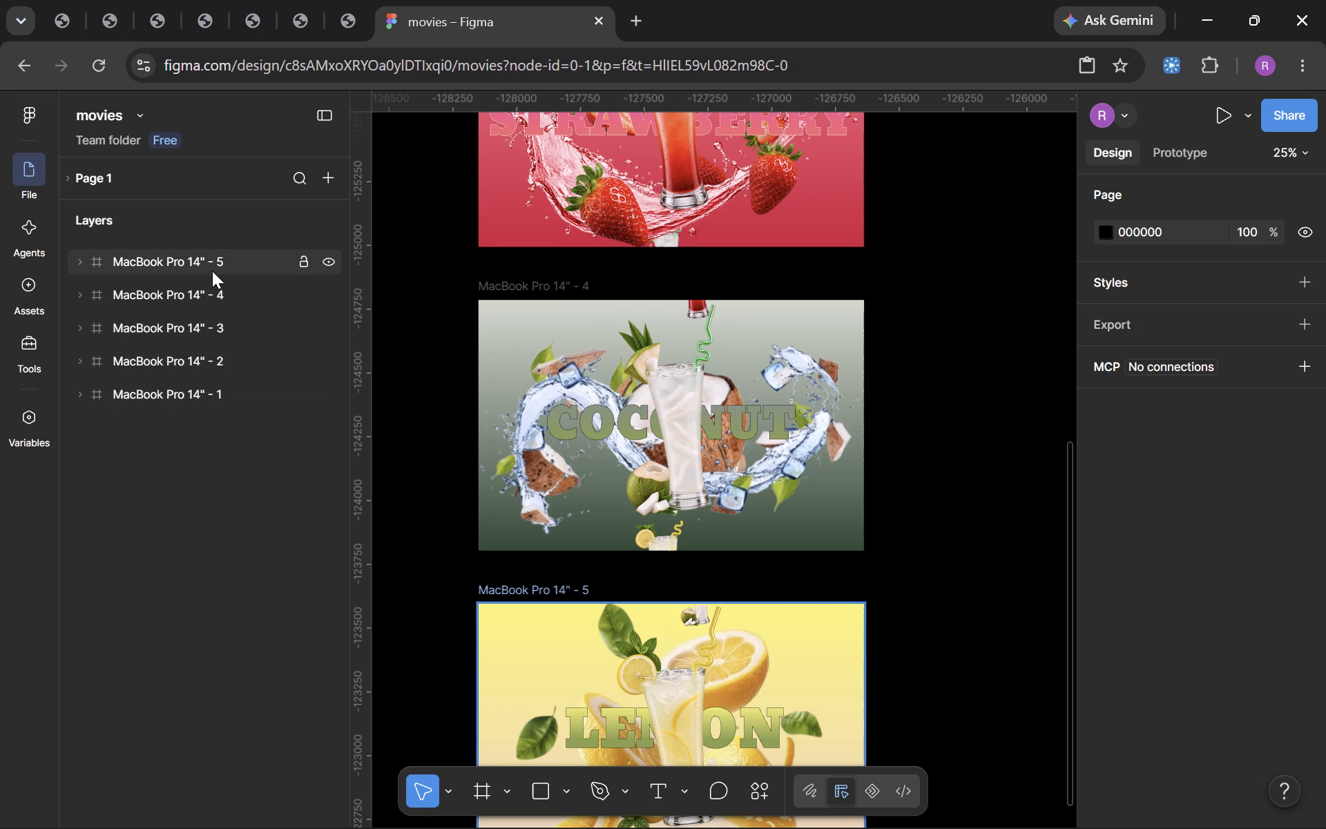
Show the prototype connections and delete the lemon frame's (MacBook Pro 14" - 5) drag interaction leading up to the green apple frame.
{"action": "left_click", "coordinate": [1177, 144]}
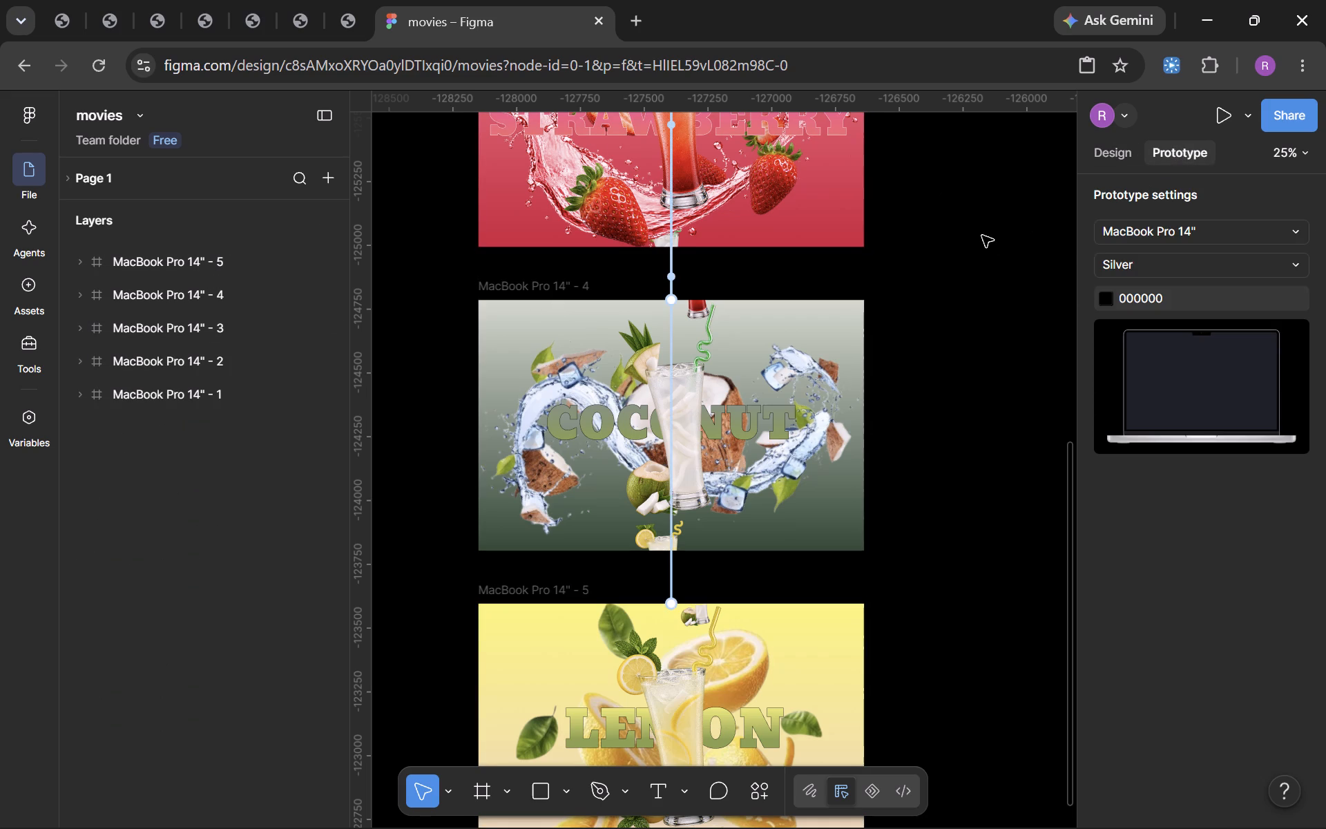
{"action": "scroll", "coordinate": [889, 272], "scroll_direction": "up", "scroll_amount": 3}
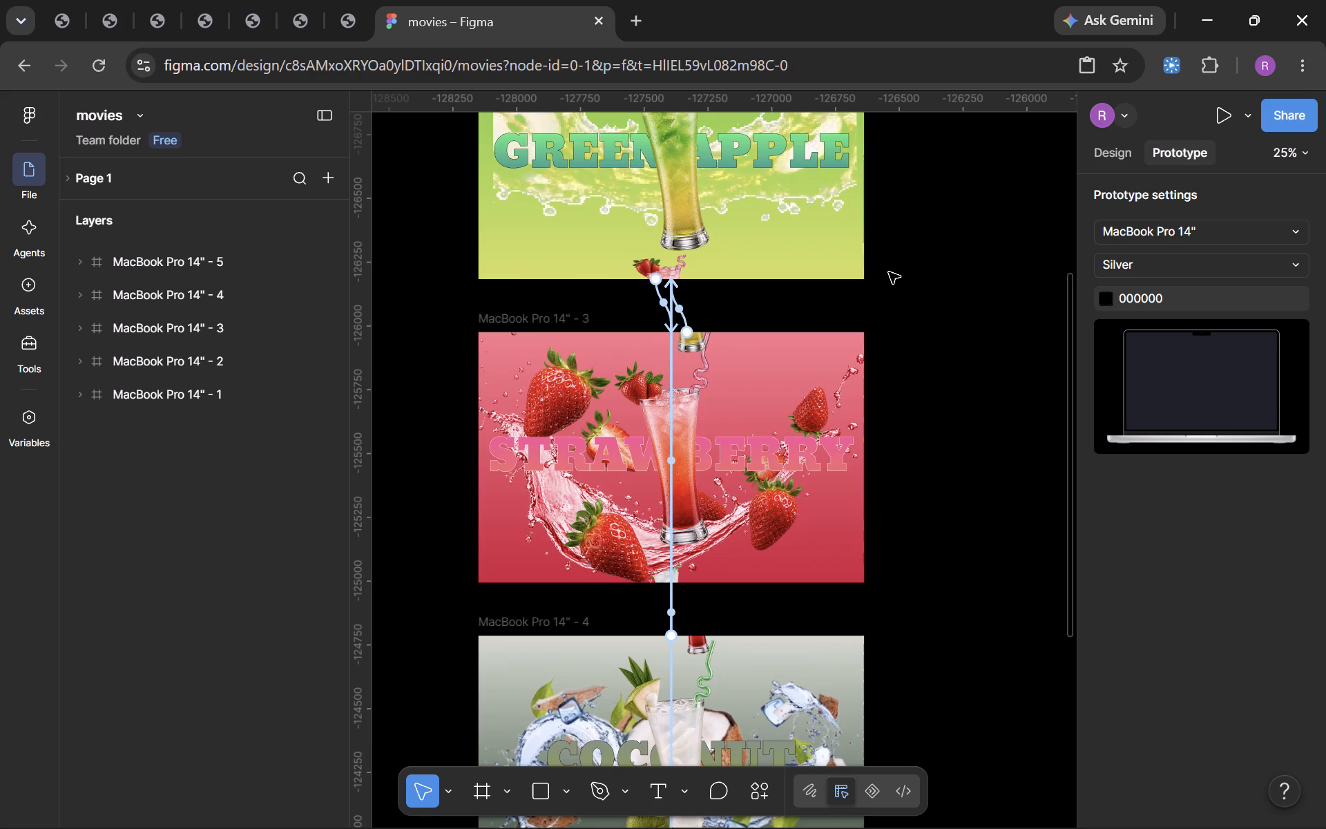
{"action": "scroll", "coordinate": [889, 272], "scroll_direction": "down", "scroll_amount": 1}
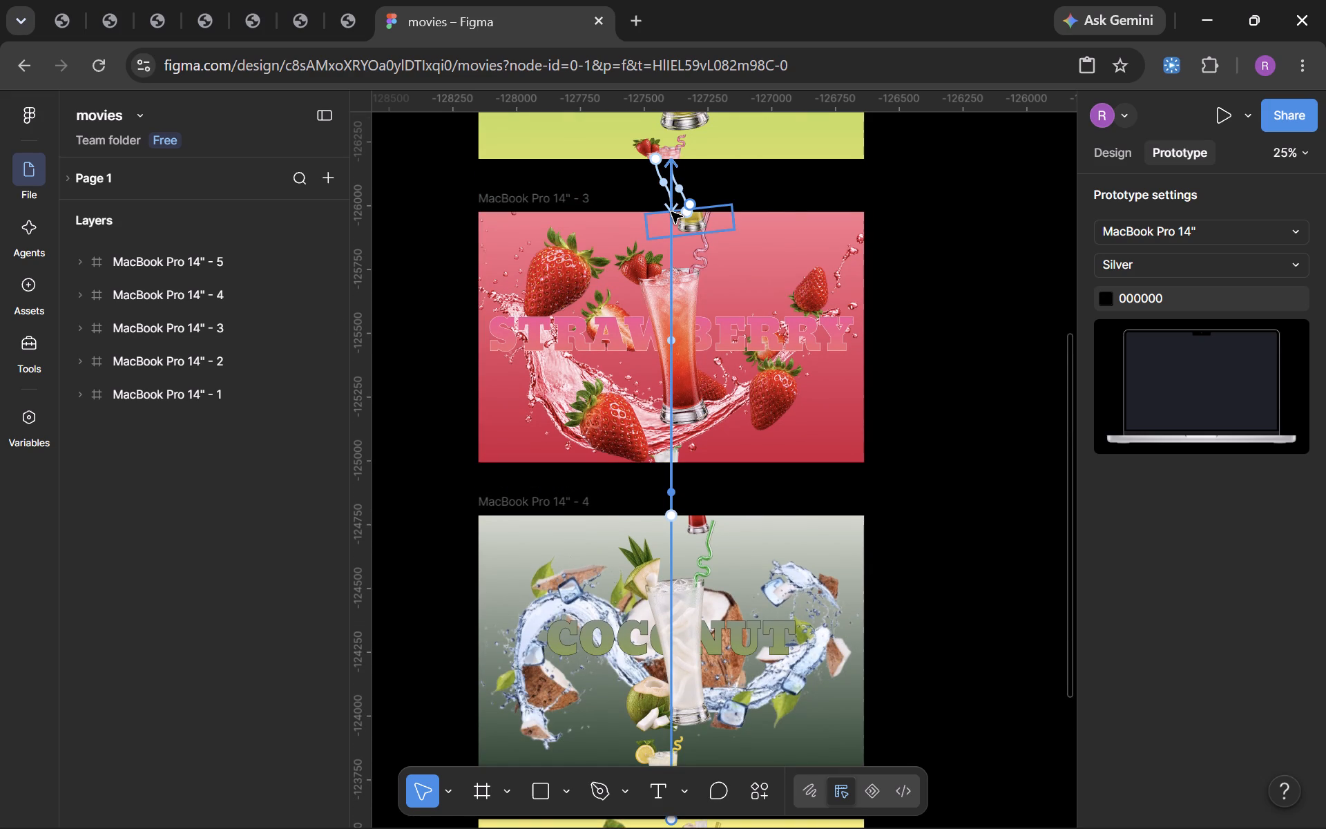
{"action": "left_click", "coordinate": [671, 212]}
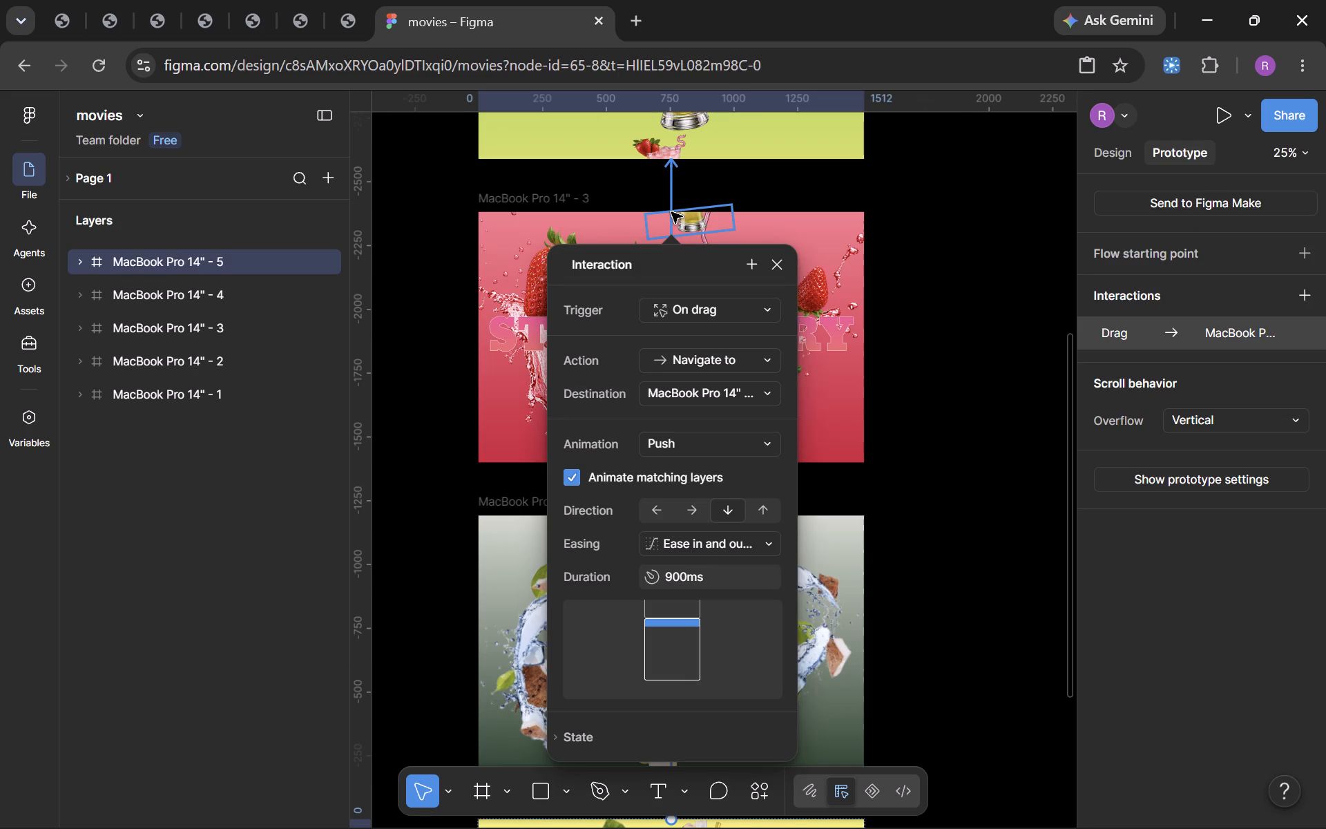
{"action": "key", "text": "BackSpace"}
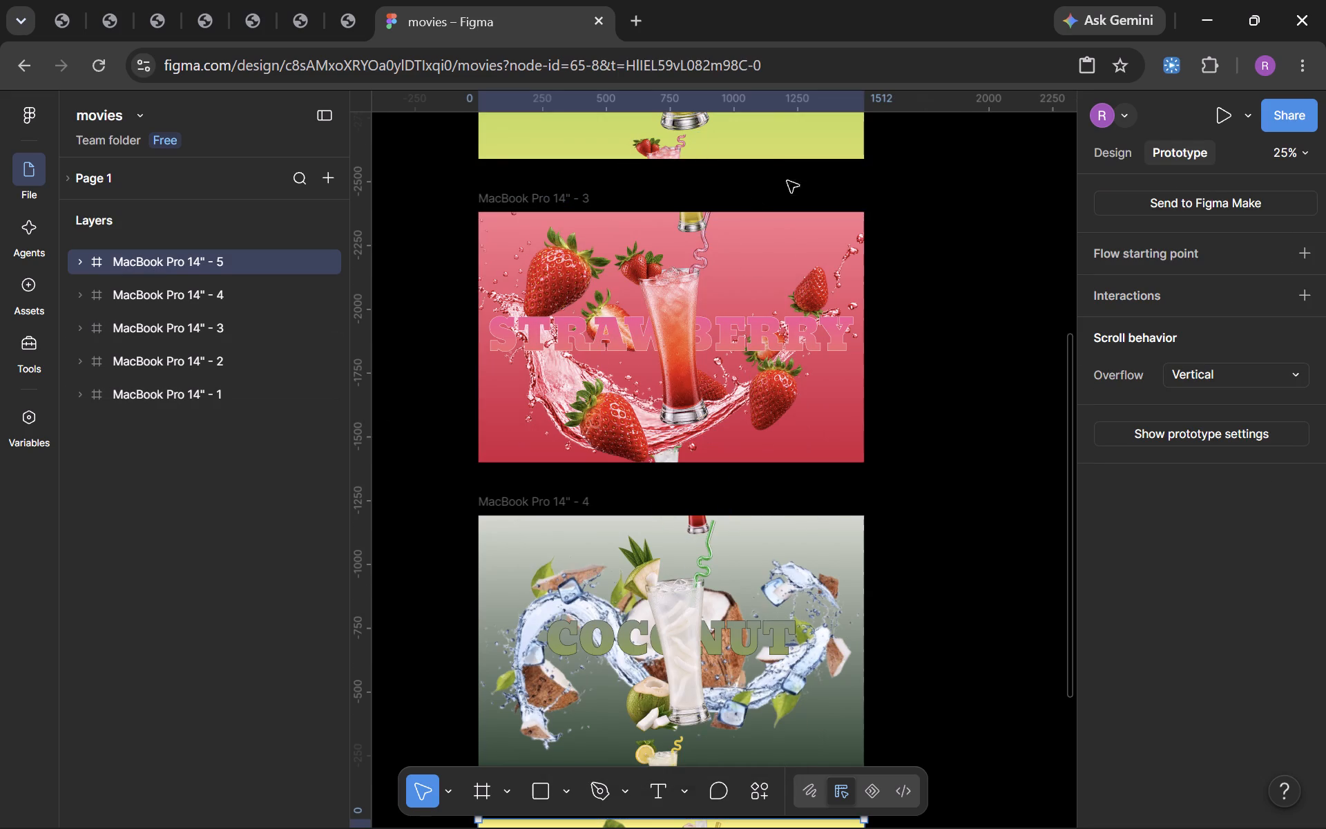
Check the connections of the first two frames and delete the coconut frame's (MacBook Pro 14" - 4) upward prototype connection.
{"action": "left_click", "coordinate": [208, 390]}
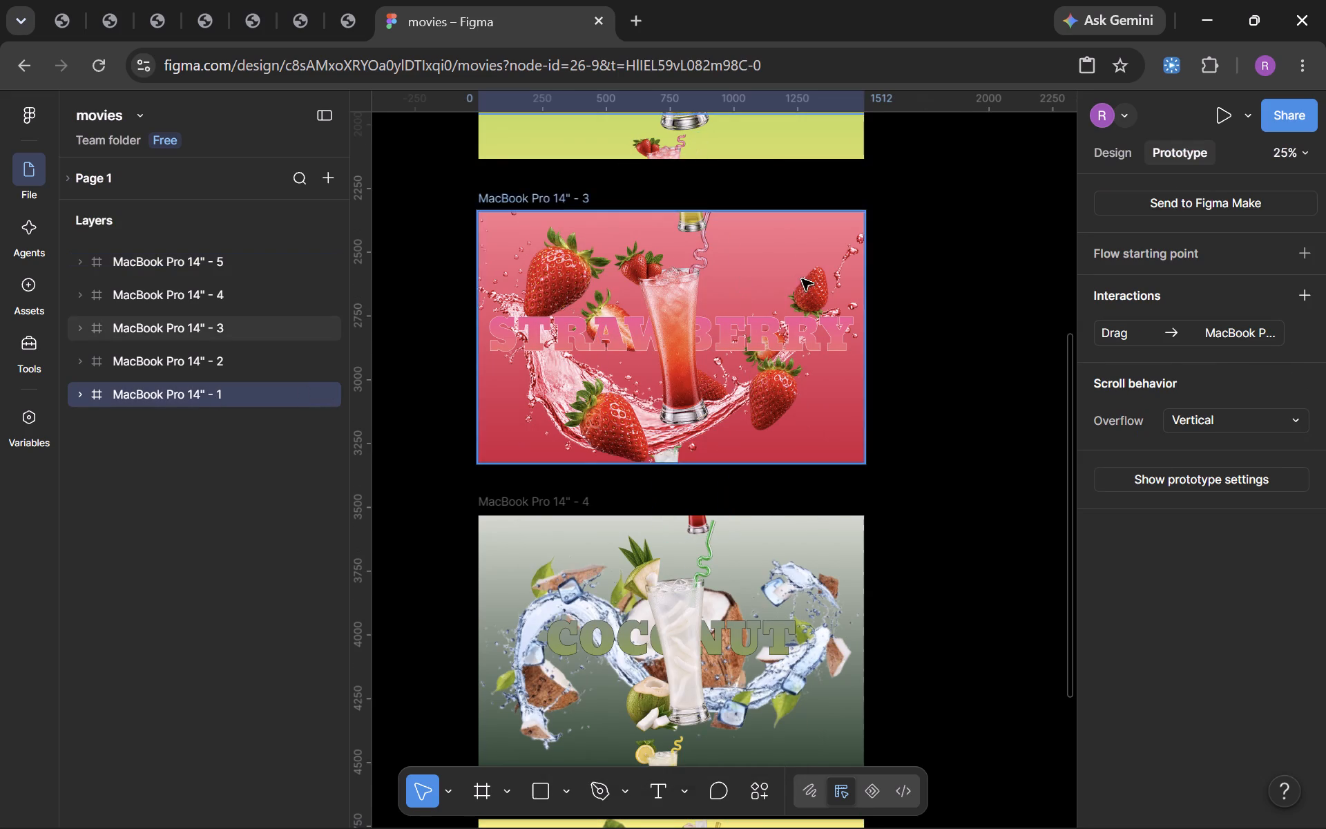
{"action": "scroll", "coordinate": [802, 279], "scroll_direction": "up", "scroll_amount": 4}
{"action": "scroll", "coordinate": [802, 279], "scroll_direction": "down", "scroll_amount": 1}
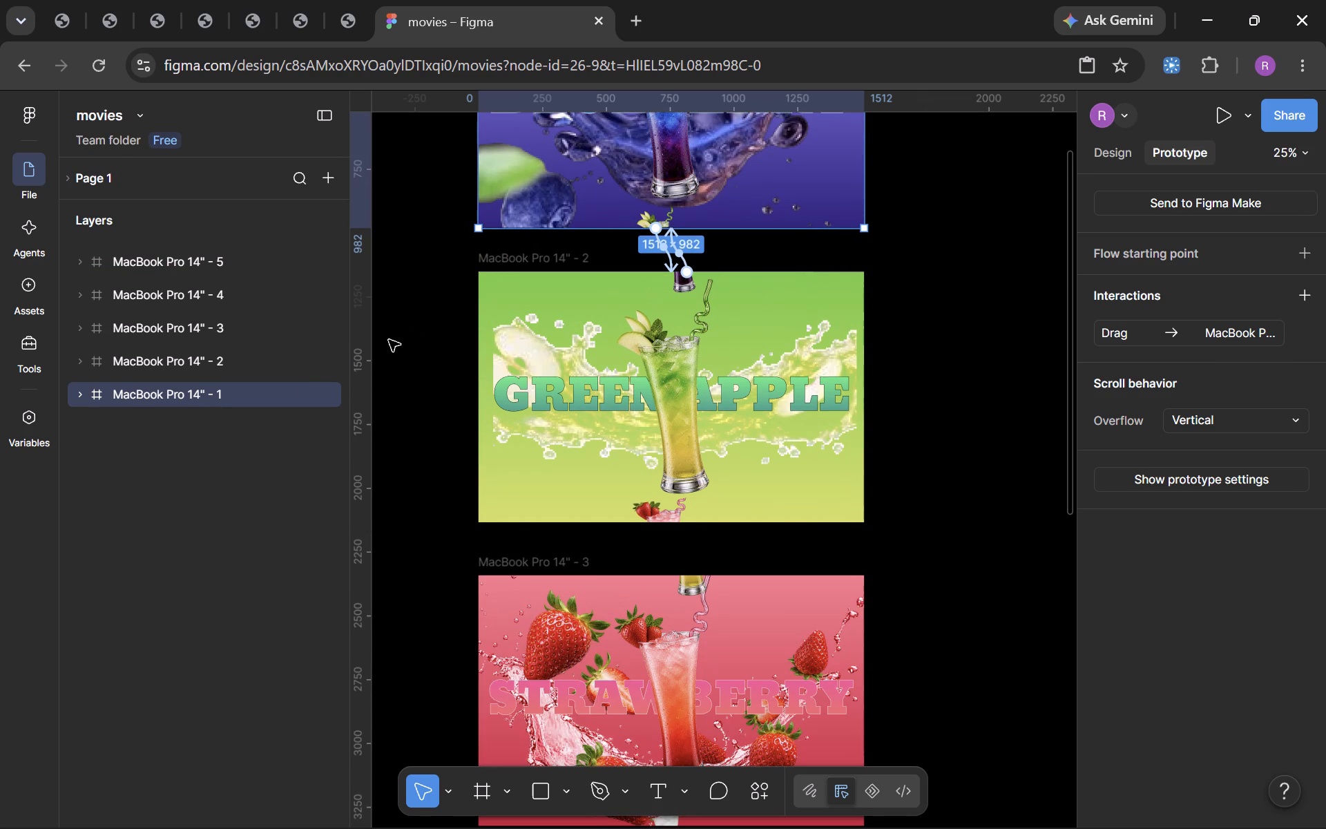
{"action": "left_click", "coordinate": [260, 355]}
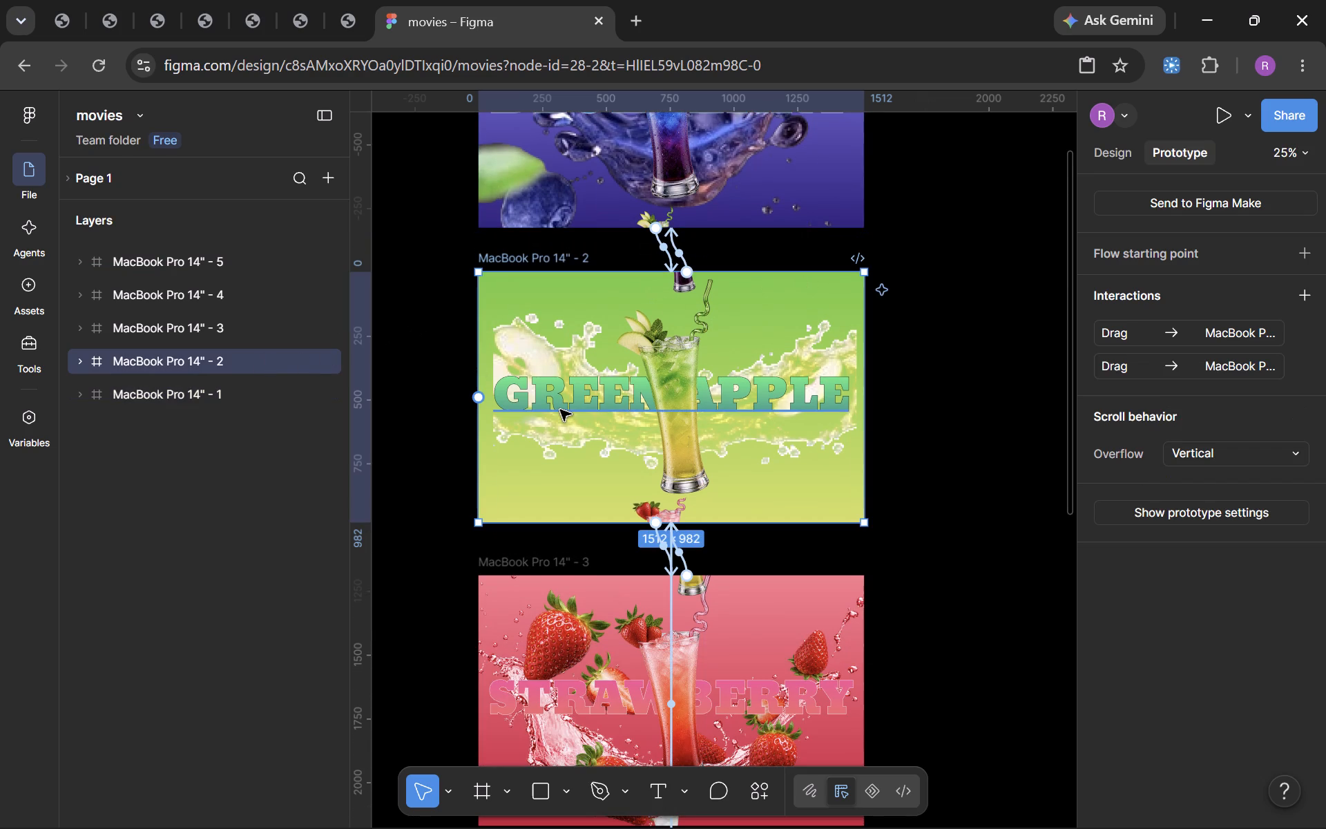
{"action": "scroll", "coordinate": [560, 410], "scroll_direction": "down", "scroll_amount": 2}
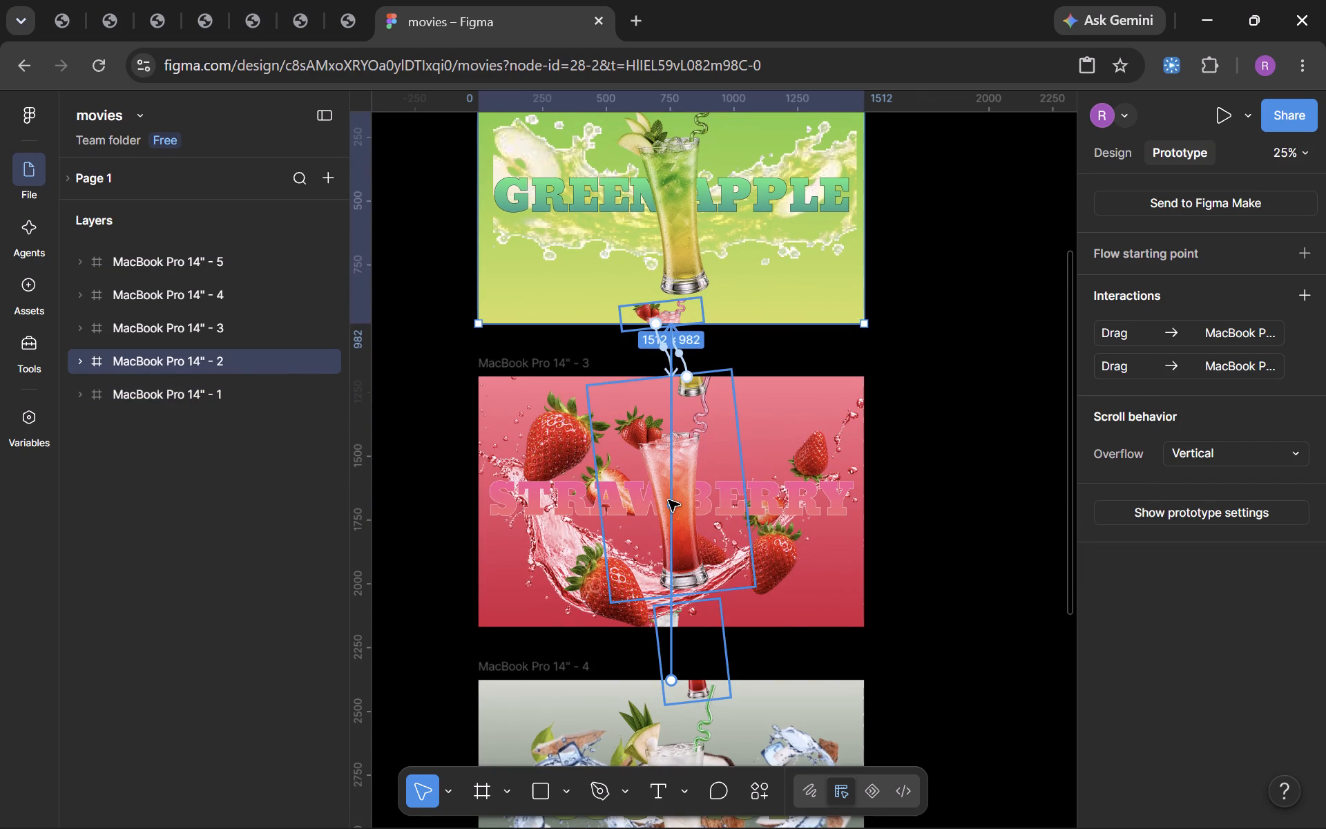
{"action": "left_click", "coordinate": [669, 500]}
{"action": "key", "text": "BackSpace"}
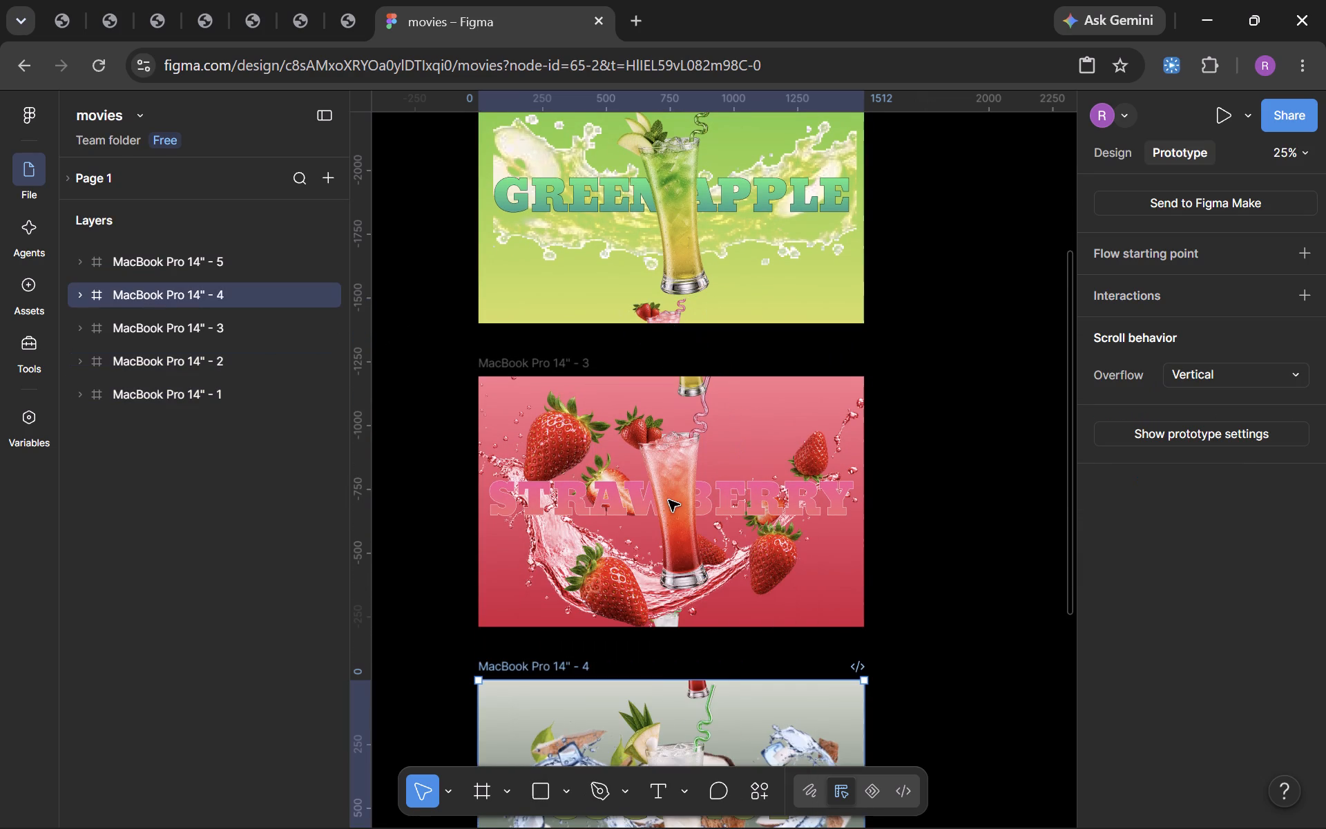
Connect the strawberry frame (MacBook Pro 14" - 3) to the coconut frame (MacBook Pro 14" - 4) with an On drag trigger.
{"action": "left_click", "coordinate": [186, 321]}
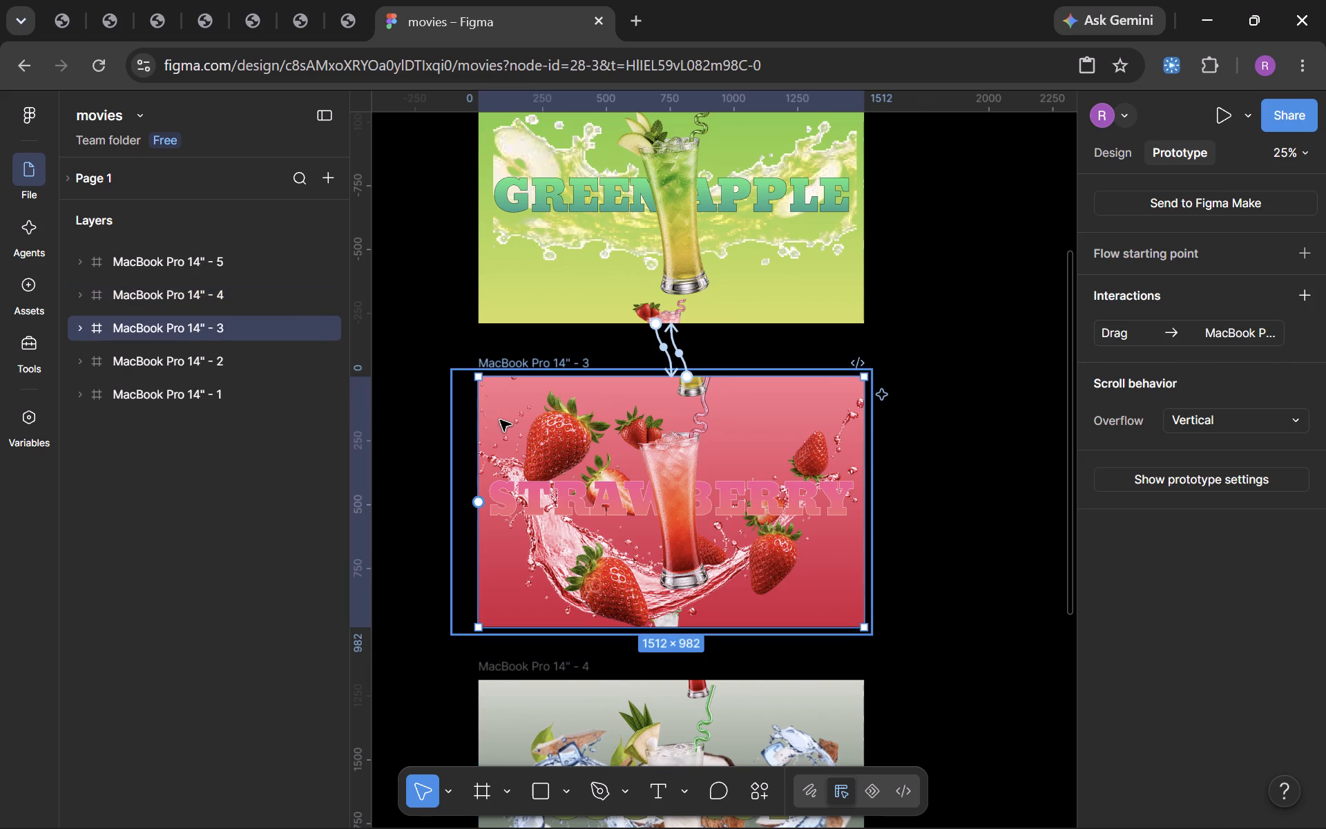
{"action": "scroll", "coordinate": [500, 420], "scroll_direction": "down", "scroll_amount": 2}
{"action": "left_click", "coordinate": [246, 361]}
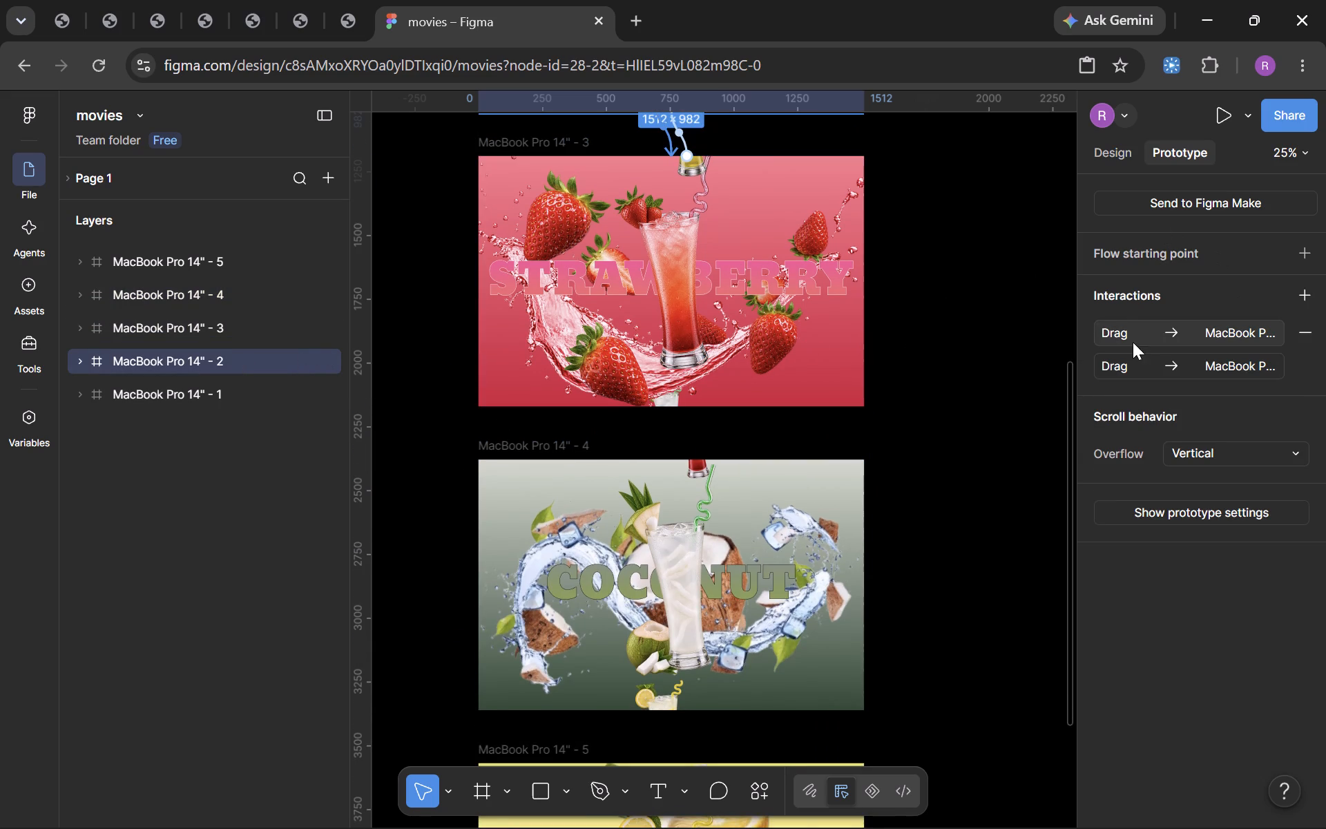
{"action": "left_click", "coordinate": [837, 365]}
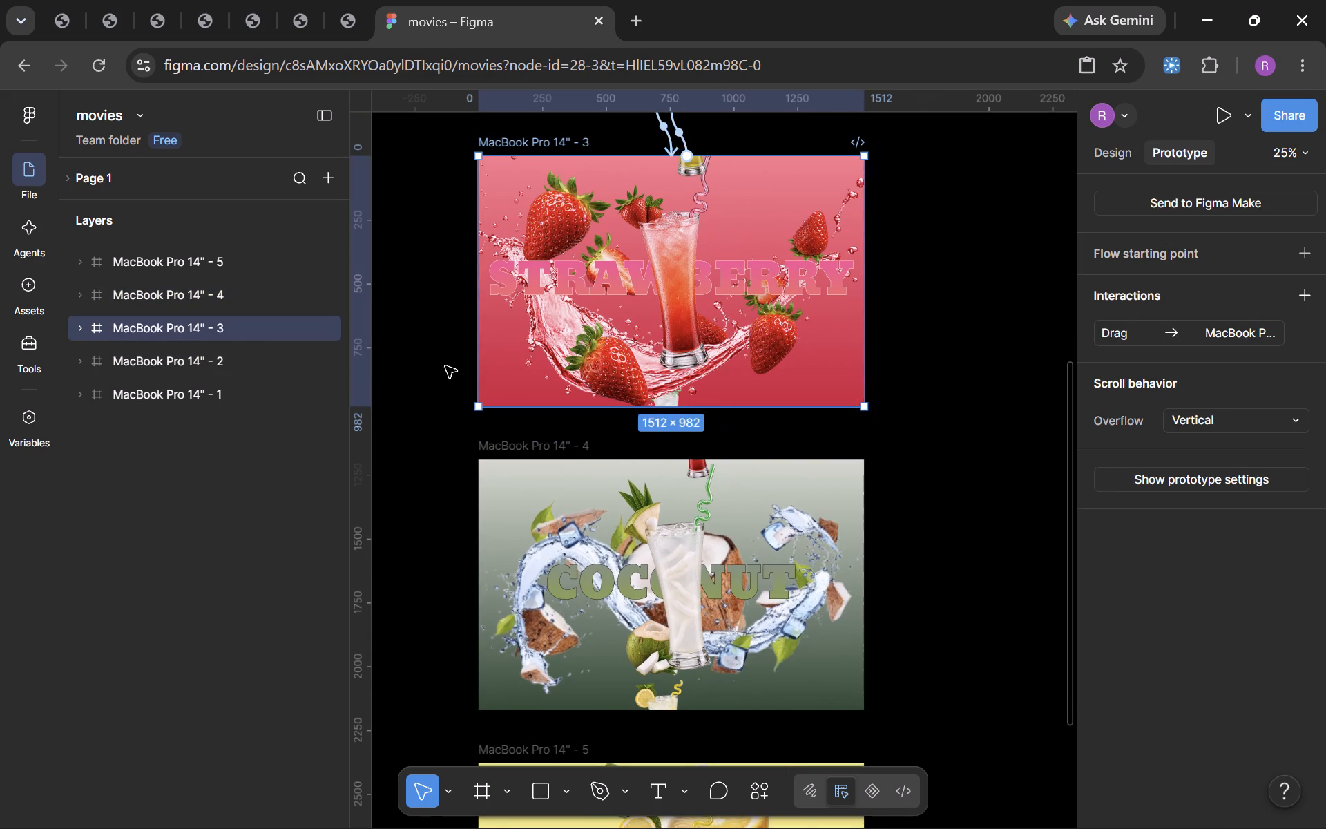
{"action": "left_click", "coordinate": [226, 330]}
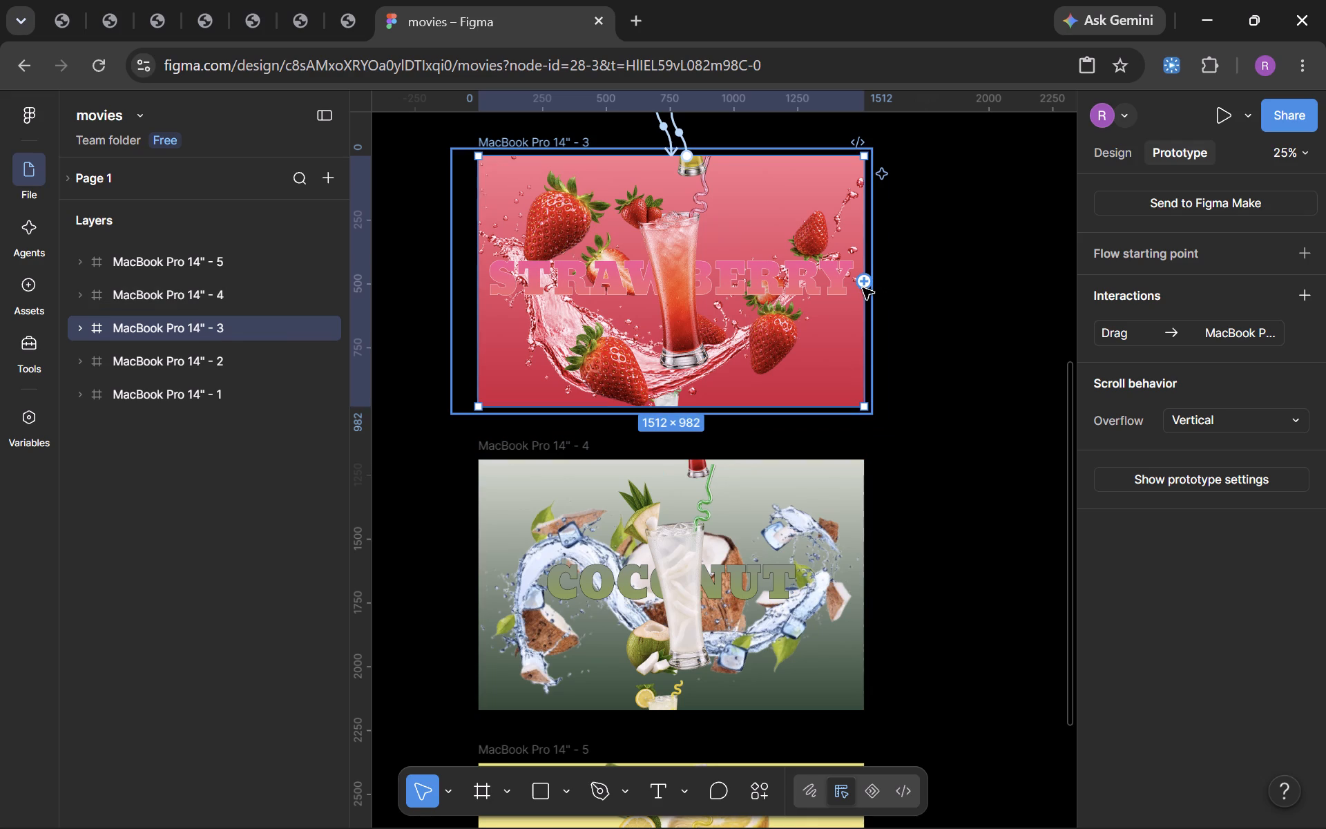
{"action": "left_click_drag", "start_coordinate": [867, 282], "coordinate": [718, 465]}
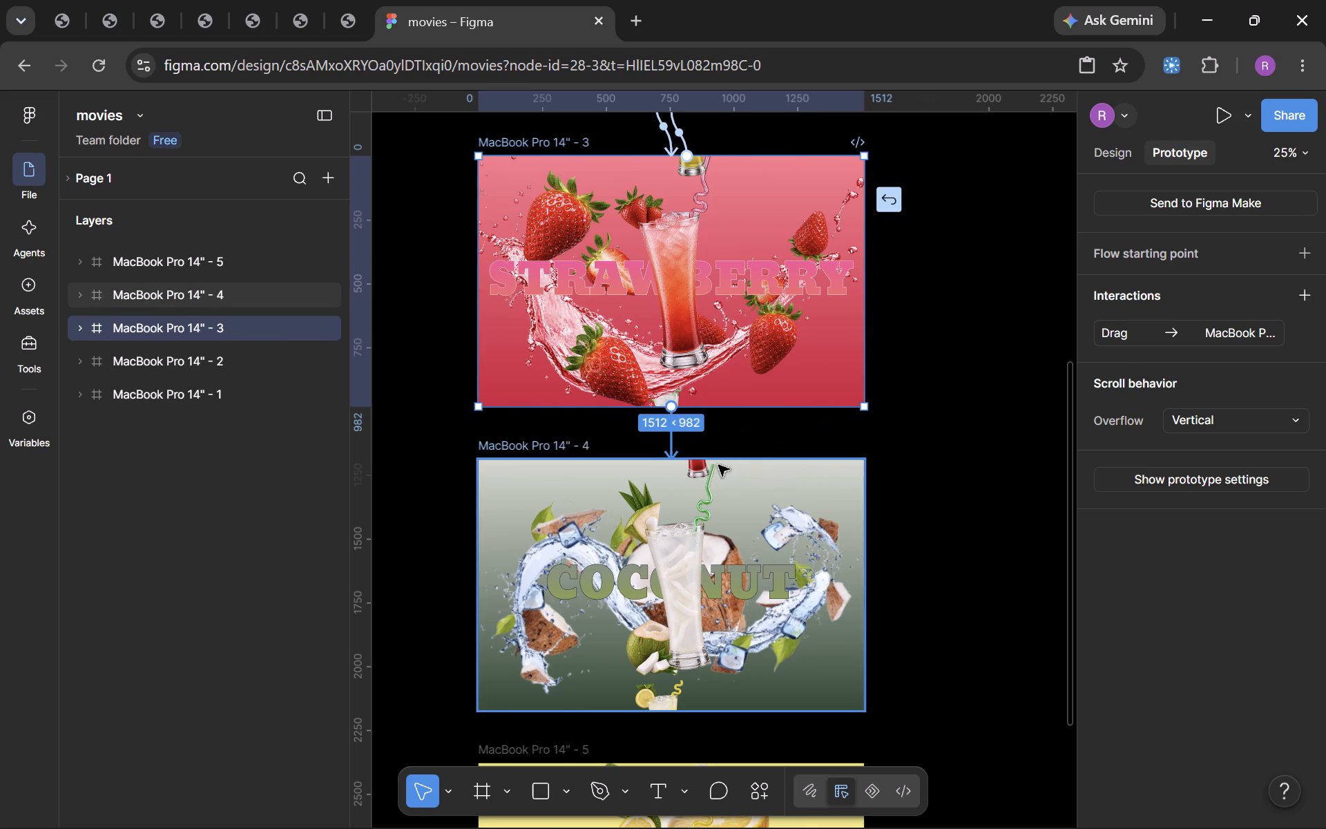
{"action": "left_click_drag", "start_coordinate": [718, 465], "coordinate": [718, 465]}
{"action": "left_click", "coordinate": [758, 553]}
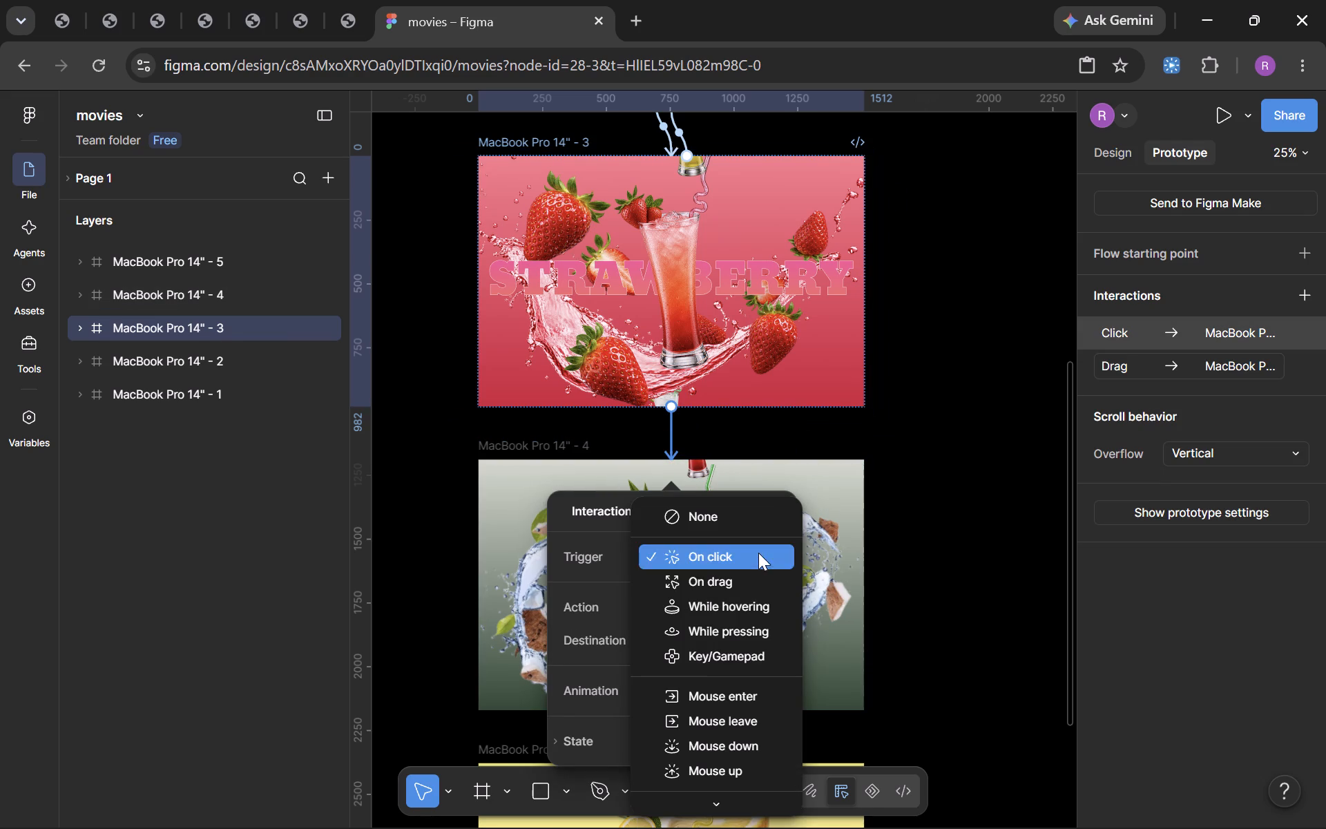
{"action": "left_click", "coordinate": [695, 587]}
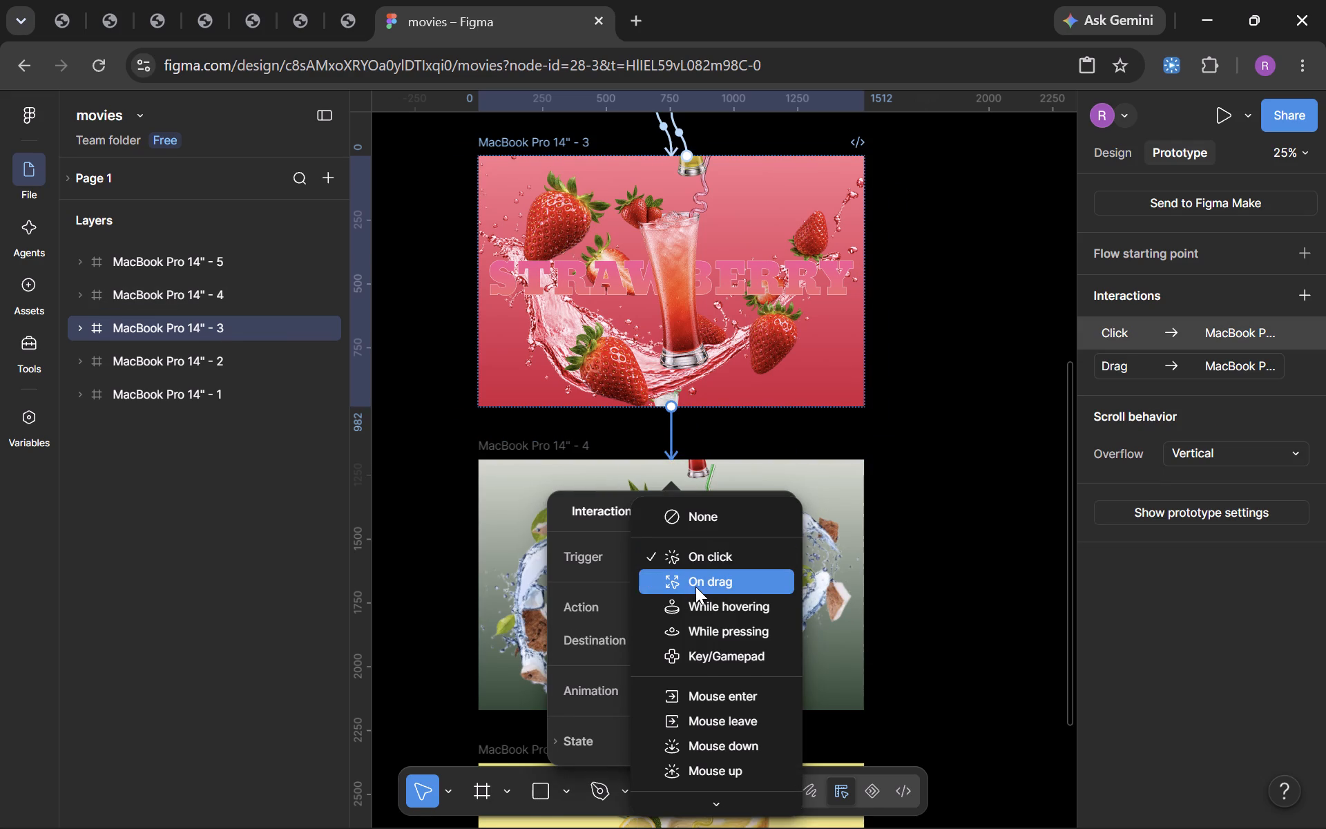
Set the strawberry-to-coconut interaction to a Push animation with matching layers animated, direction up, ease in and out, duration 900 ms.
{"action": "scroll", "coordinate": [727, 621], "scroll_direction": "down", "scroll_amount": 2}
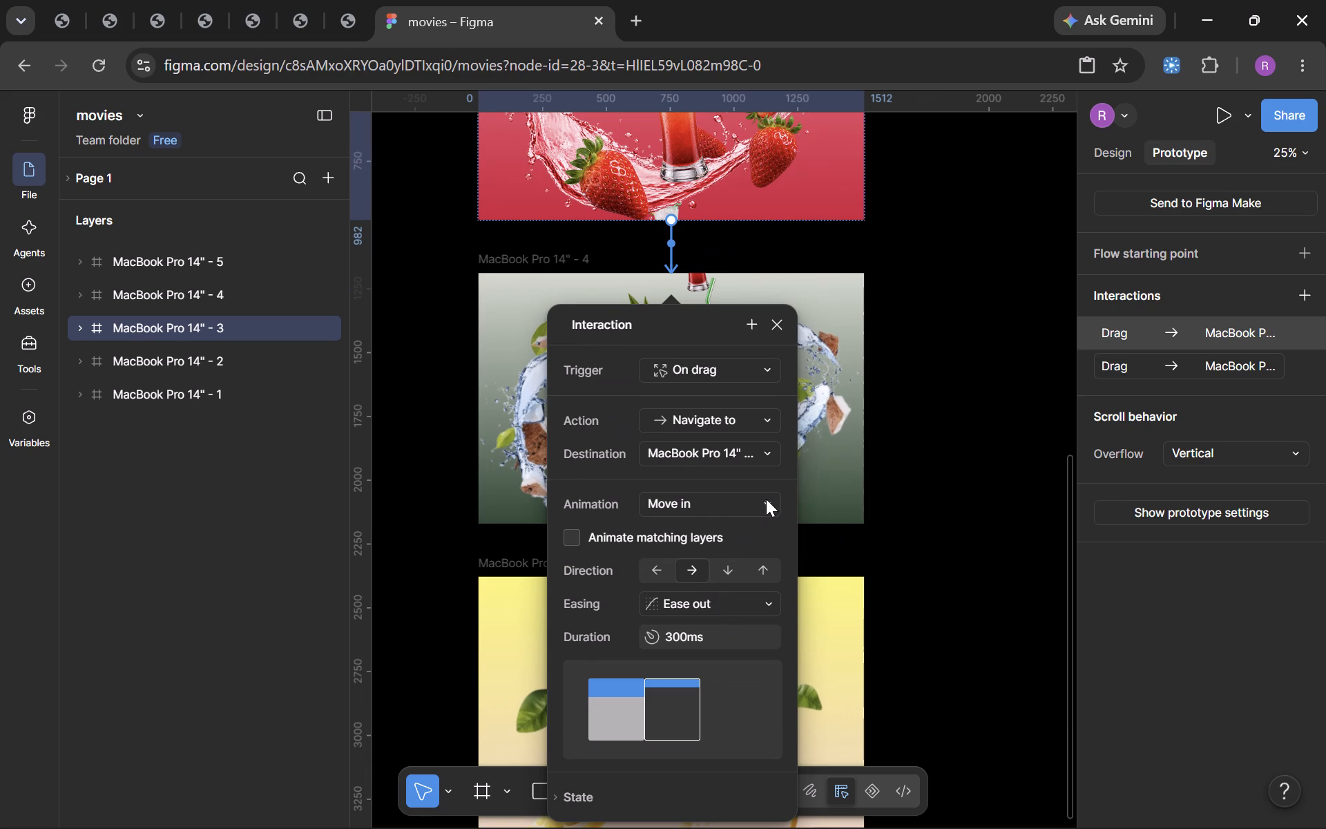
{"action": "left_click", "coordinate": [765, 499]}
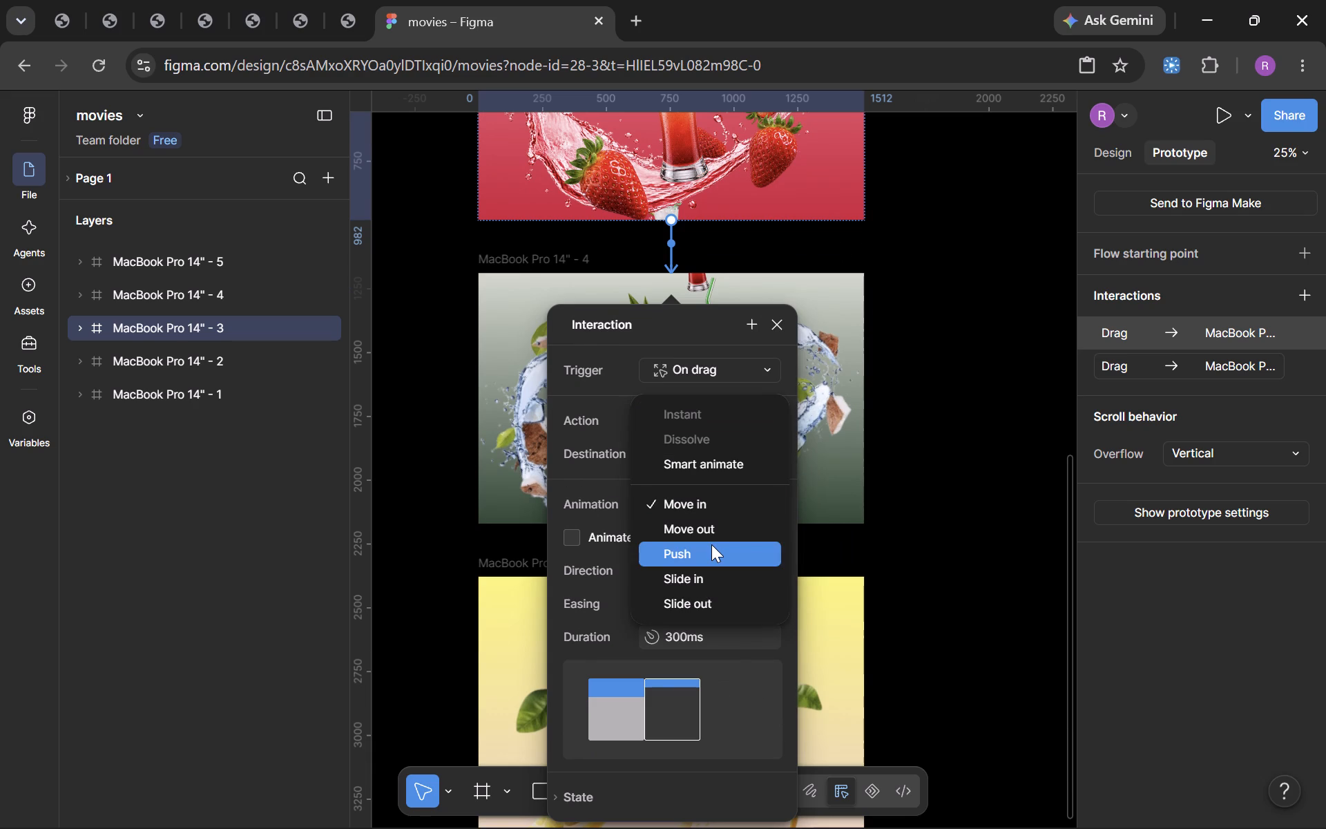
{"action": "left_click", "coordinate": [711, 544]}
{"action": "left_click", "coordinate": [567, 527]}
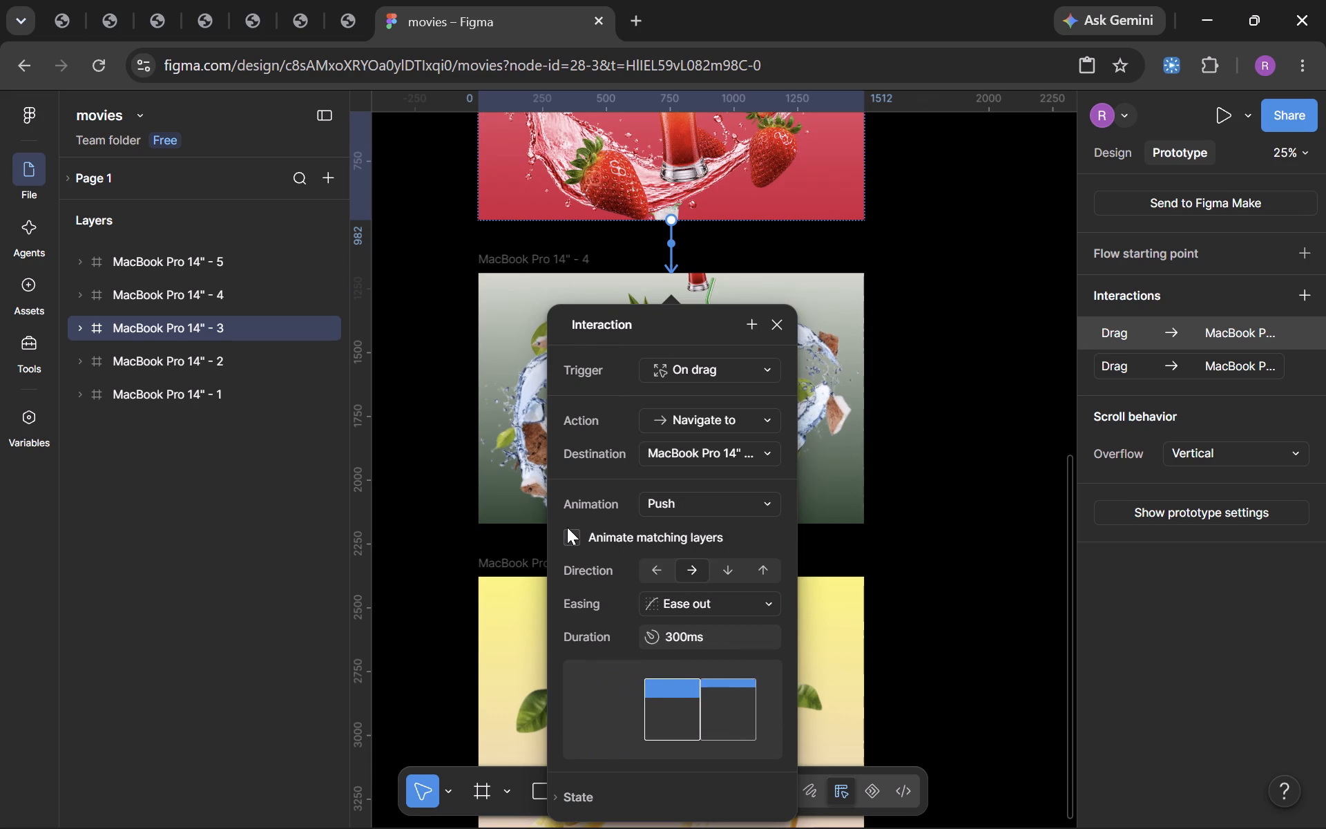
{"action": "left_click", "coordinate": [572, 533]}
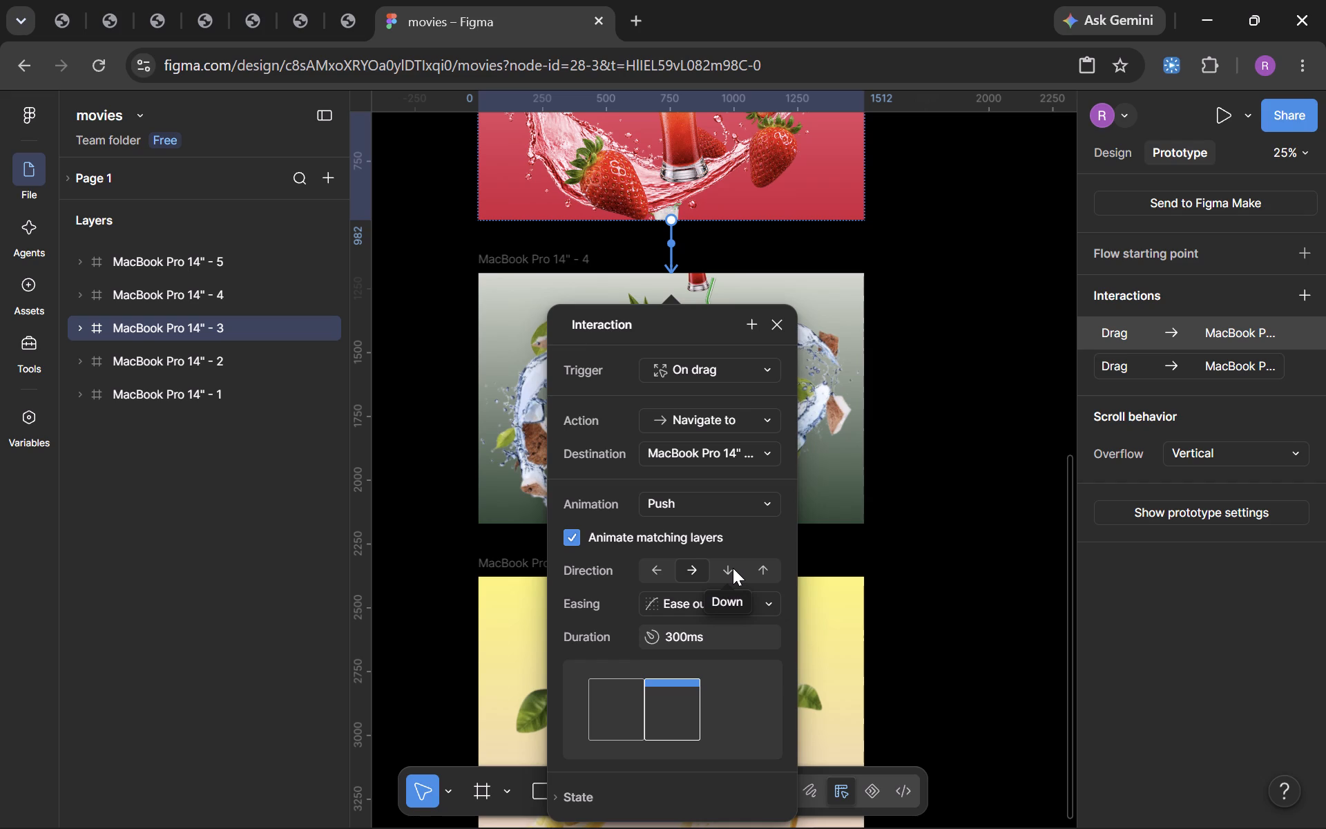
{"action": "left_click", "coordinate": [760, 569]}
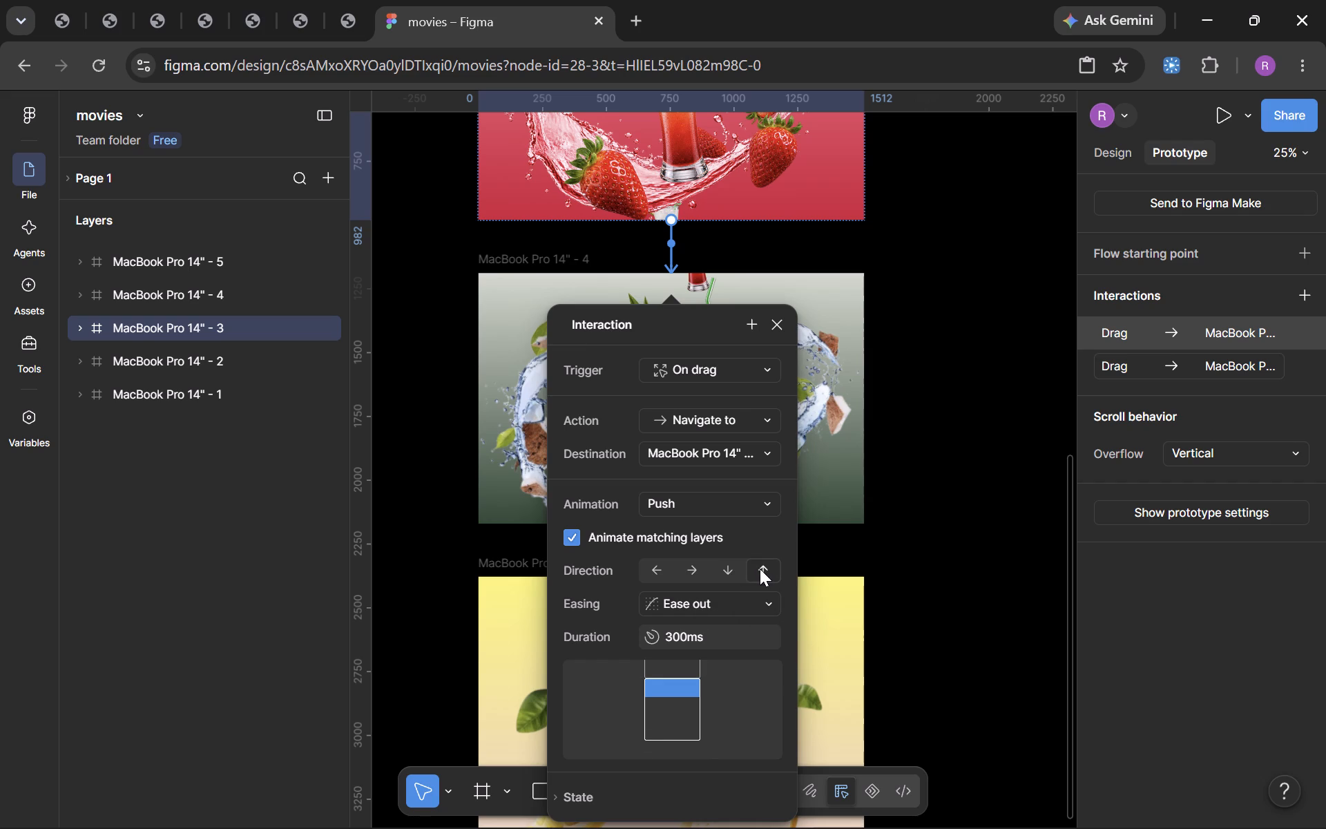
{"action": "left_click", "coordinate": [753, 597]}
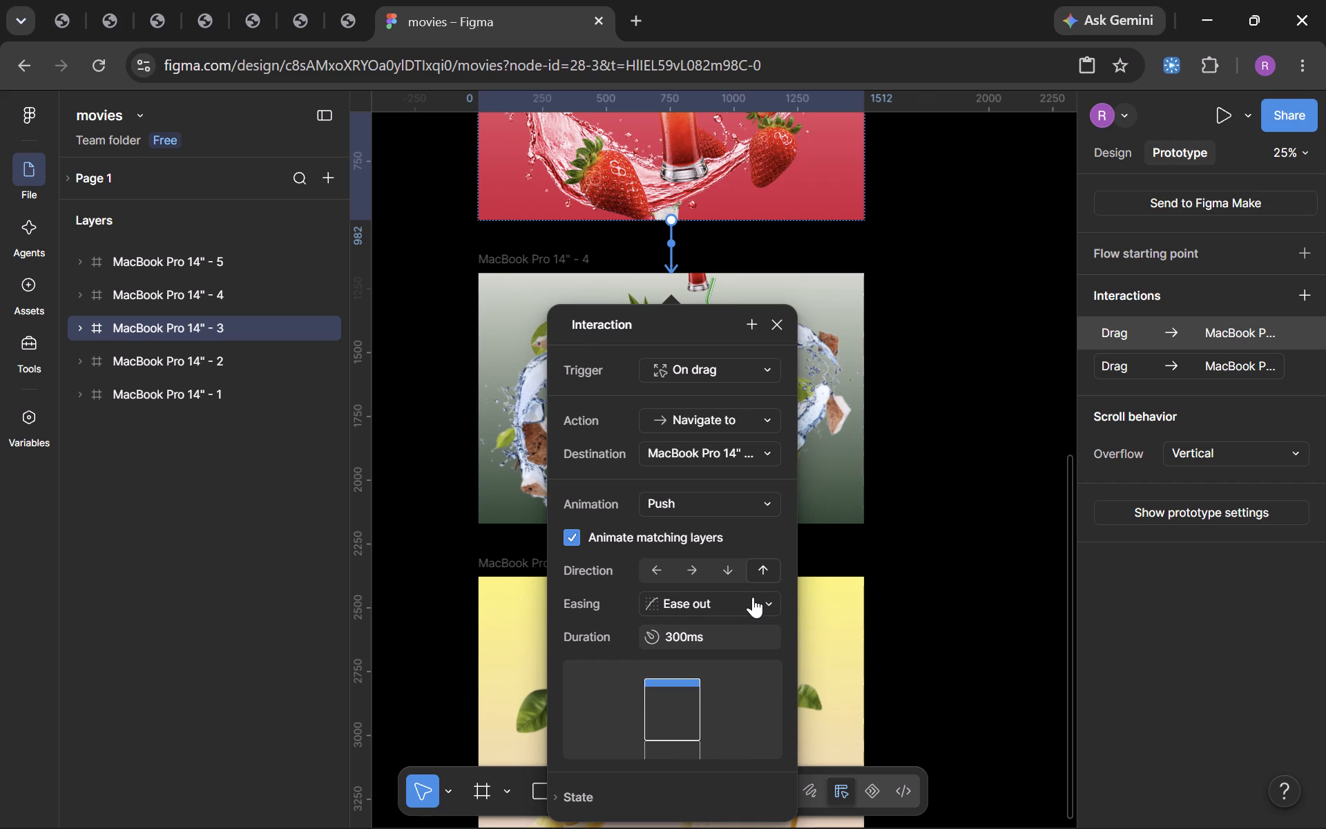
{"action": "left_click", "coordinate": [746, 729]}
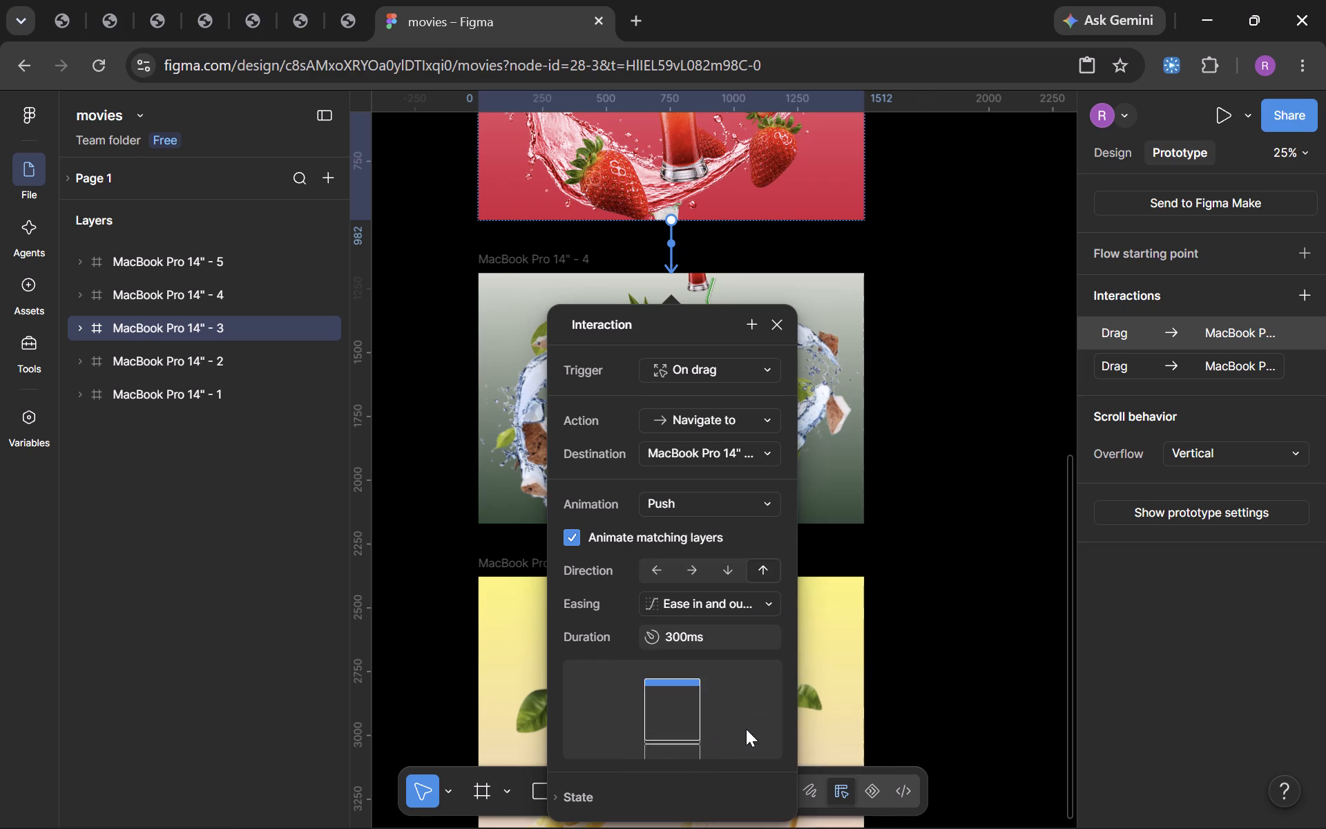
{"action": "left_click", "coordinate": [694, 633]}
{"action": "key", "text": "BackSpace"}
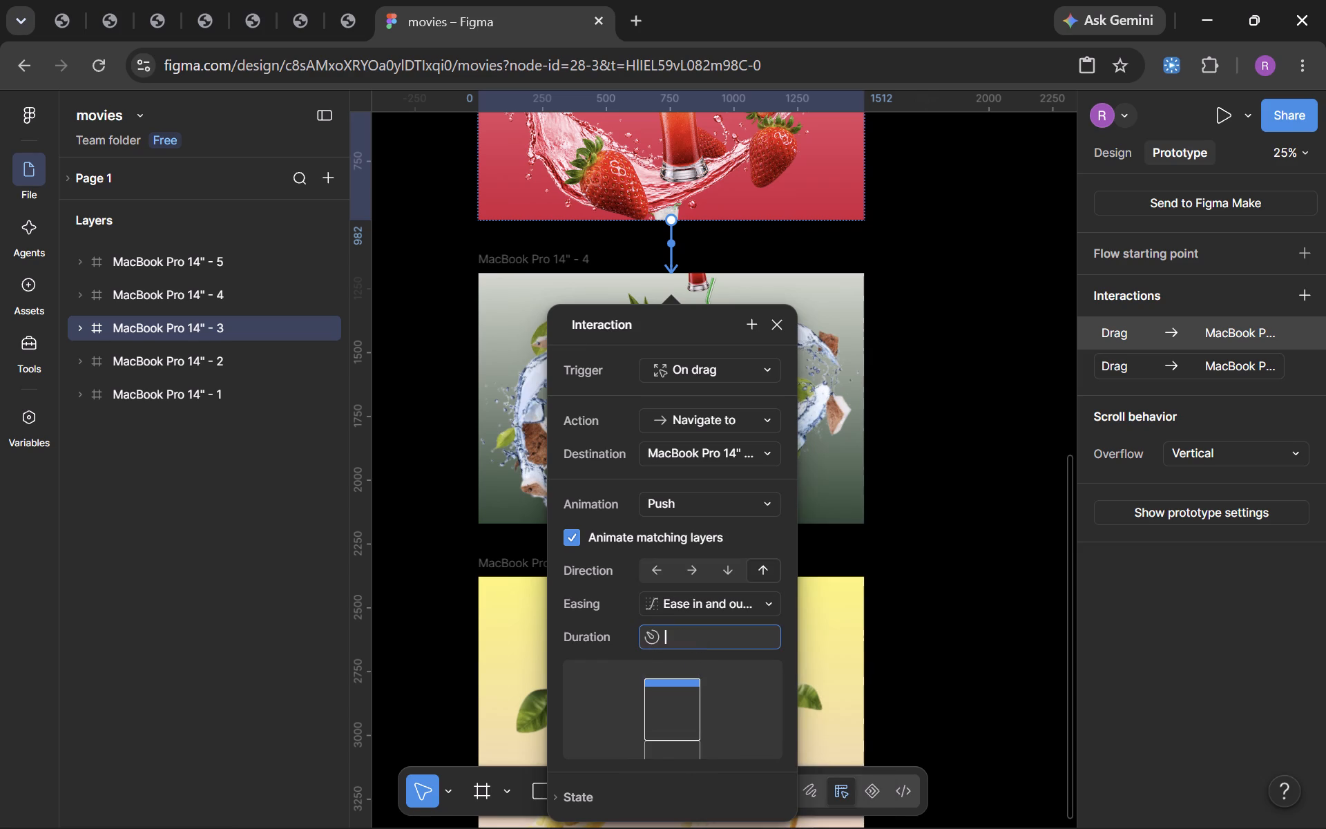
{"action": "type", "text": "900"}
{"action": "left_click", "coordinate": [939, 674]}
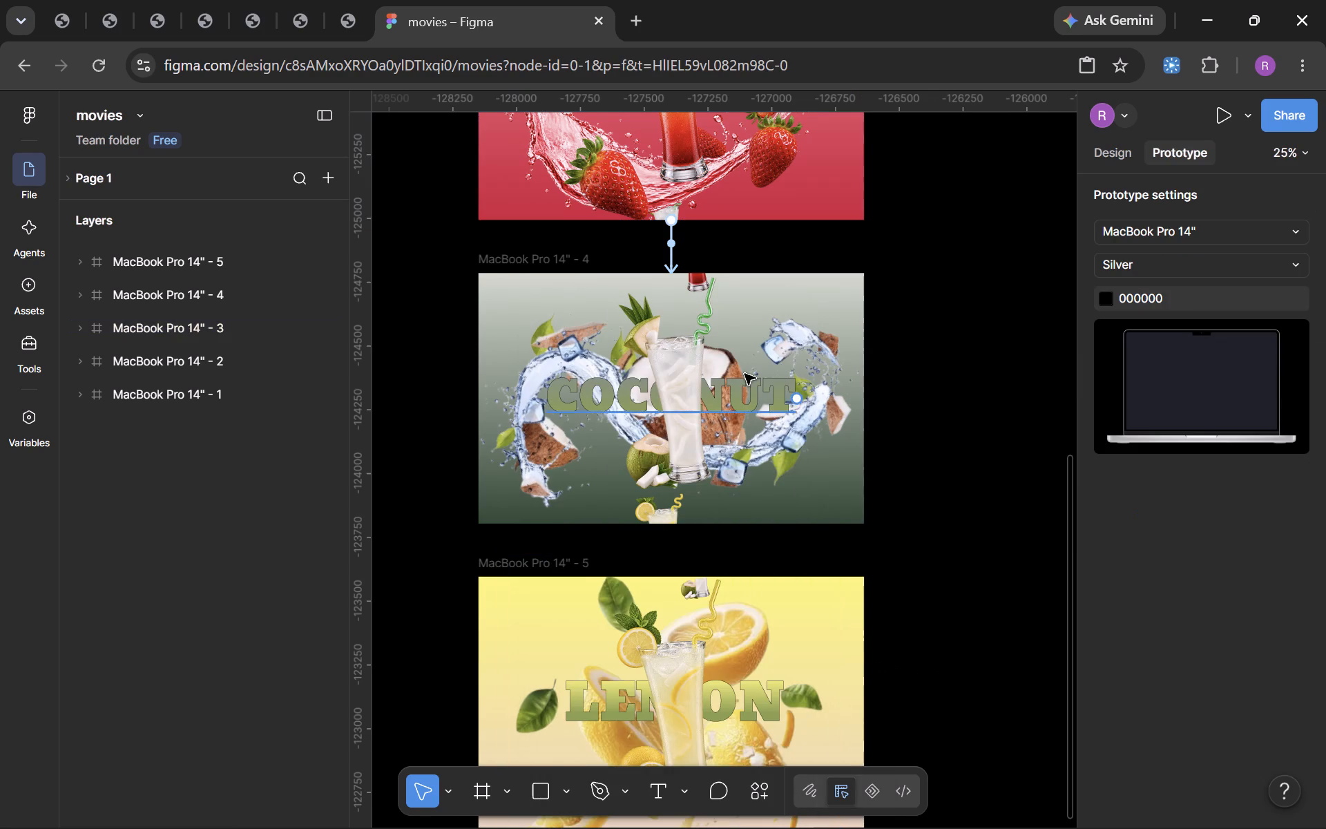
Check the blueberry frame's drag interaction and connect the coconut frame back up to the strawberry frame with an On drag trigger and down direction.
{"action": "scroll", "coordinate": [744, 374], "scroll_direction": "up", "scroll_amount": 5}
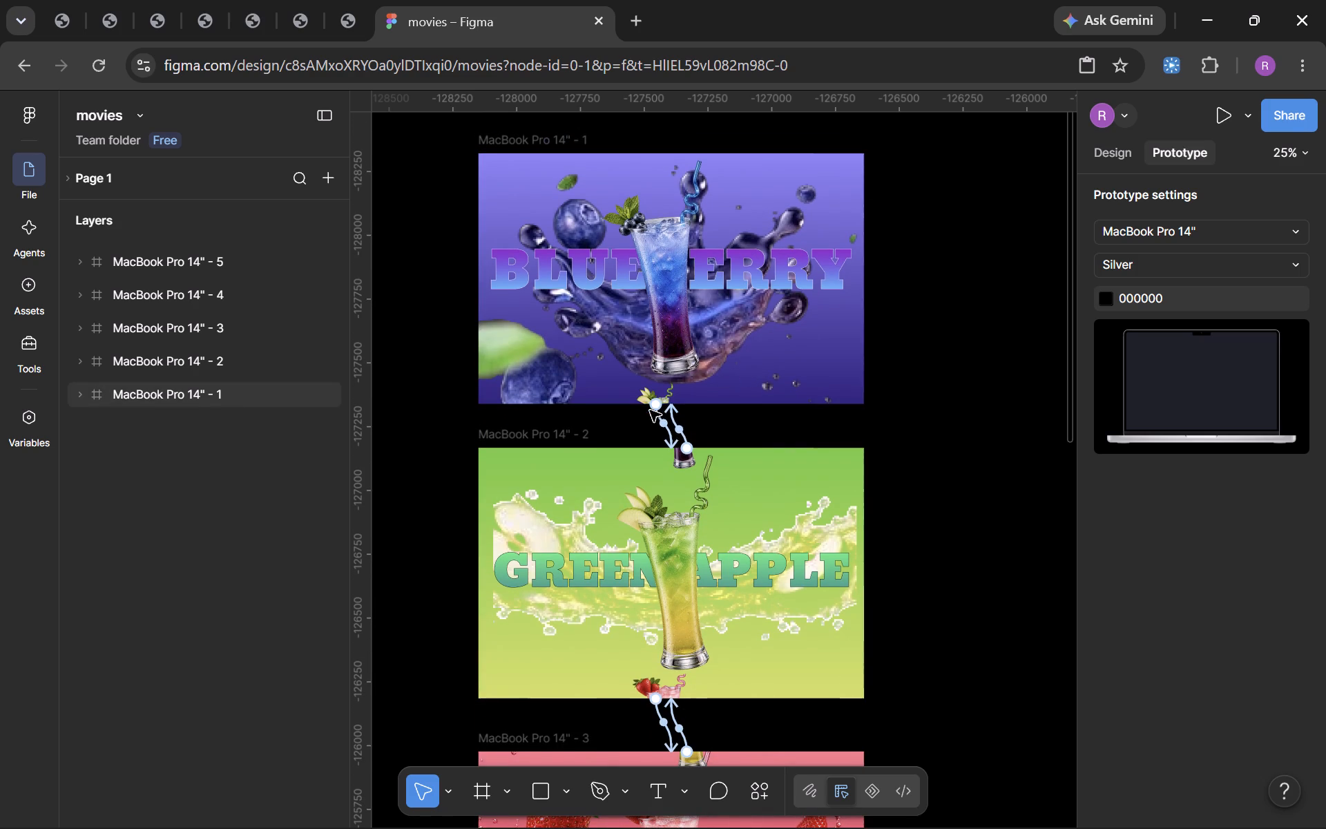
{"action": "left_click", "coordinate": [669, 428]}
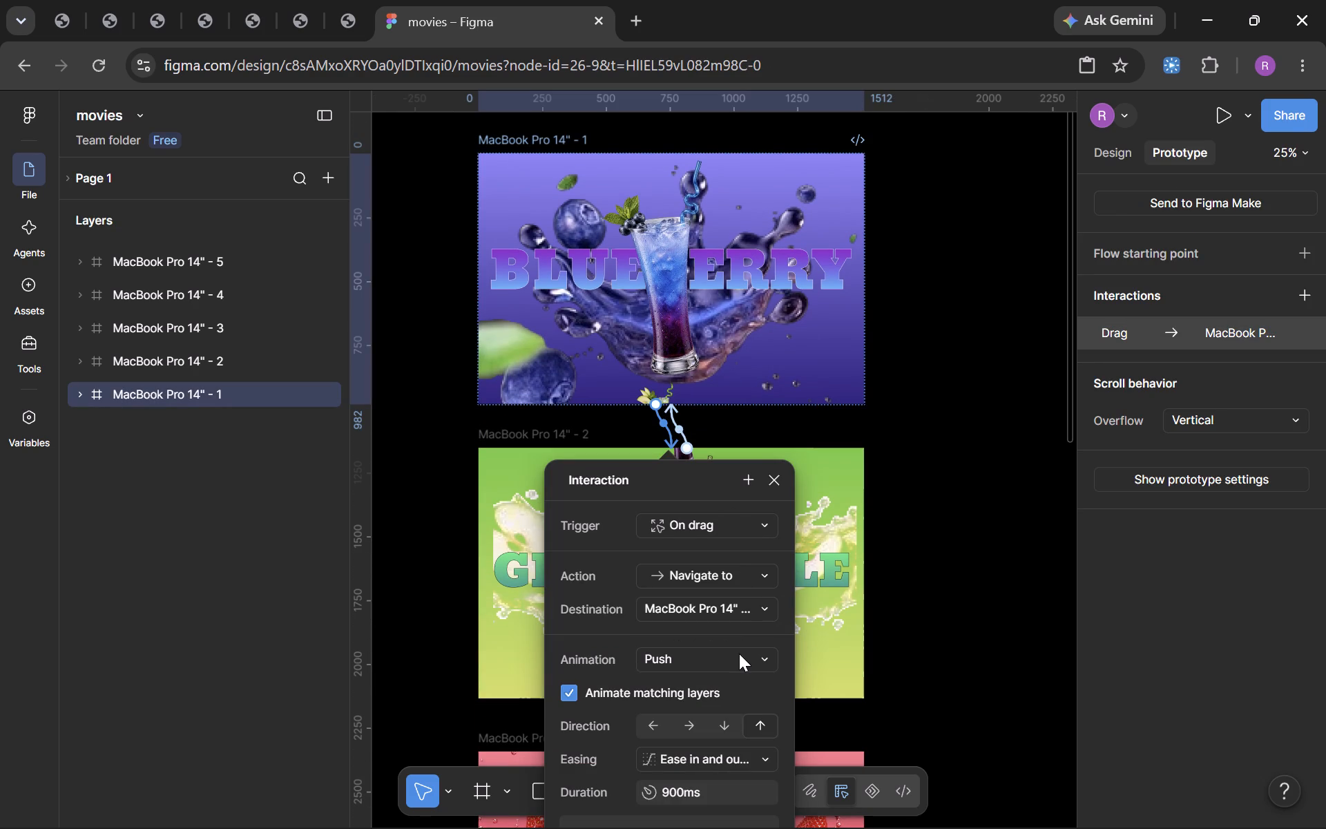
{"action": "left_click", "coordinate": [994, 688]}
{"action": "scroll", "coordinate": [994, 688], "scroll_direction": "down", "scroll_amount": 3}
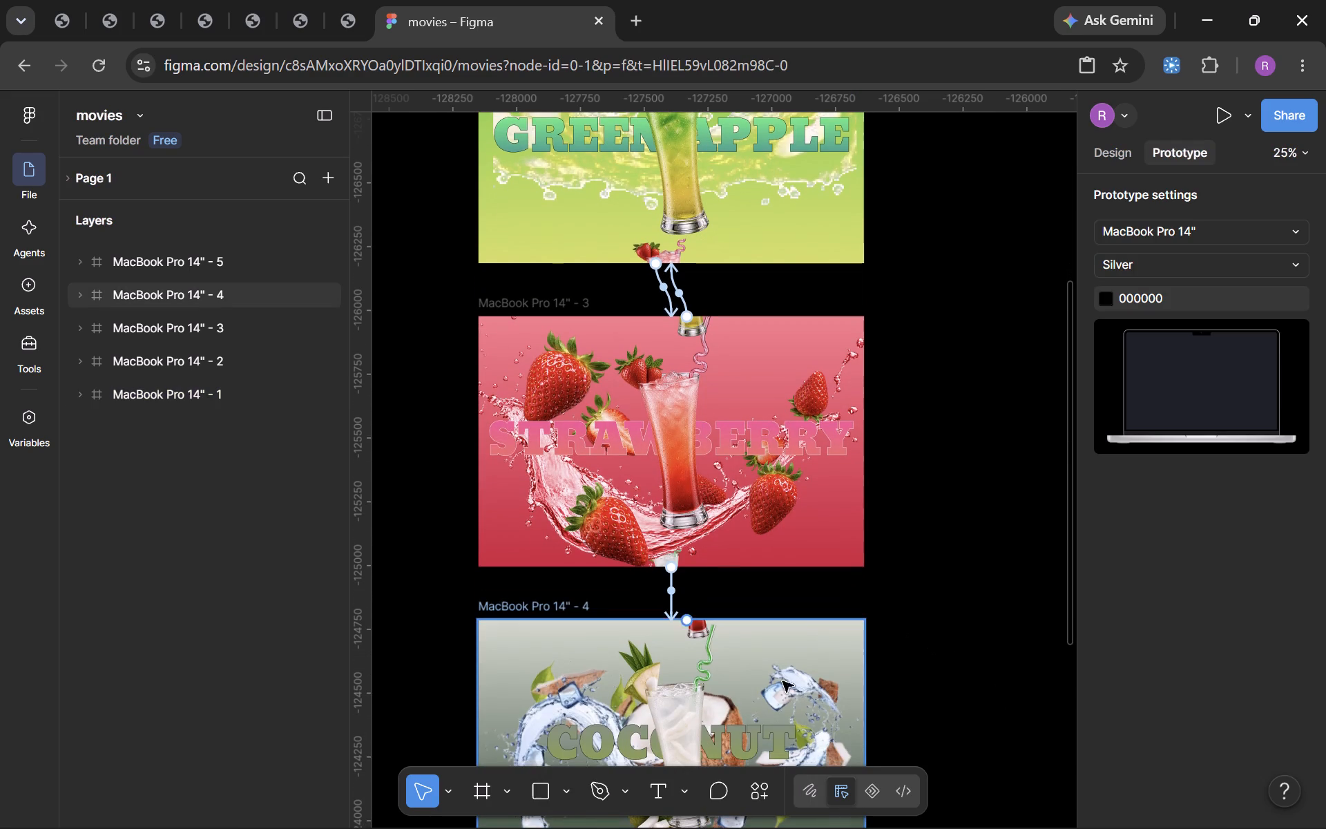
{"action": "scroll", "coordinate": [777, 694], "scroll_direction": "down", "scroll_amount": 1}
{"action": "left_click", "coordinate": [264, 289]}
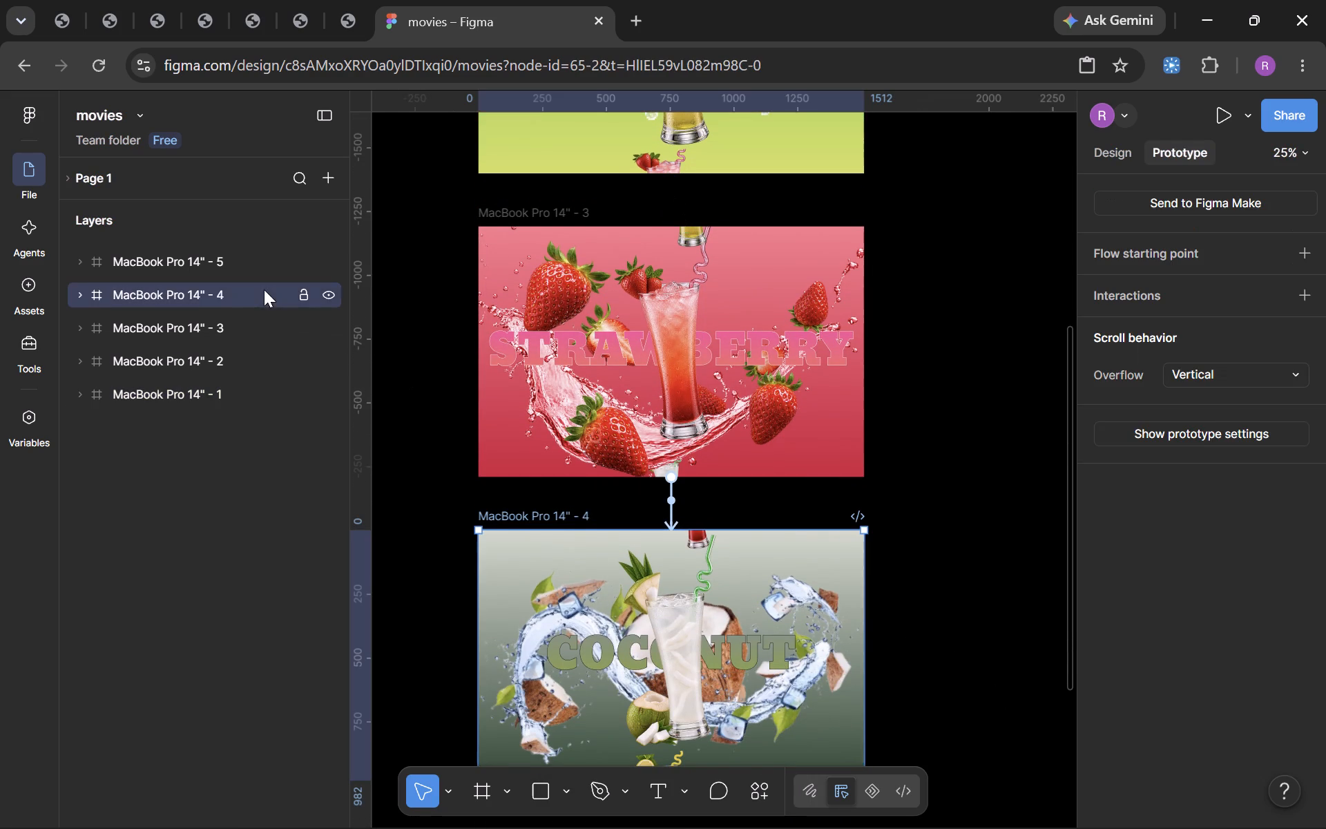
{"action": "left_click_drag", "start_coordinate": [868, 662], "coordinate": [823, 446]}
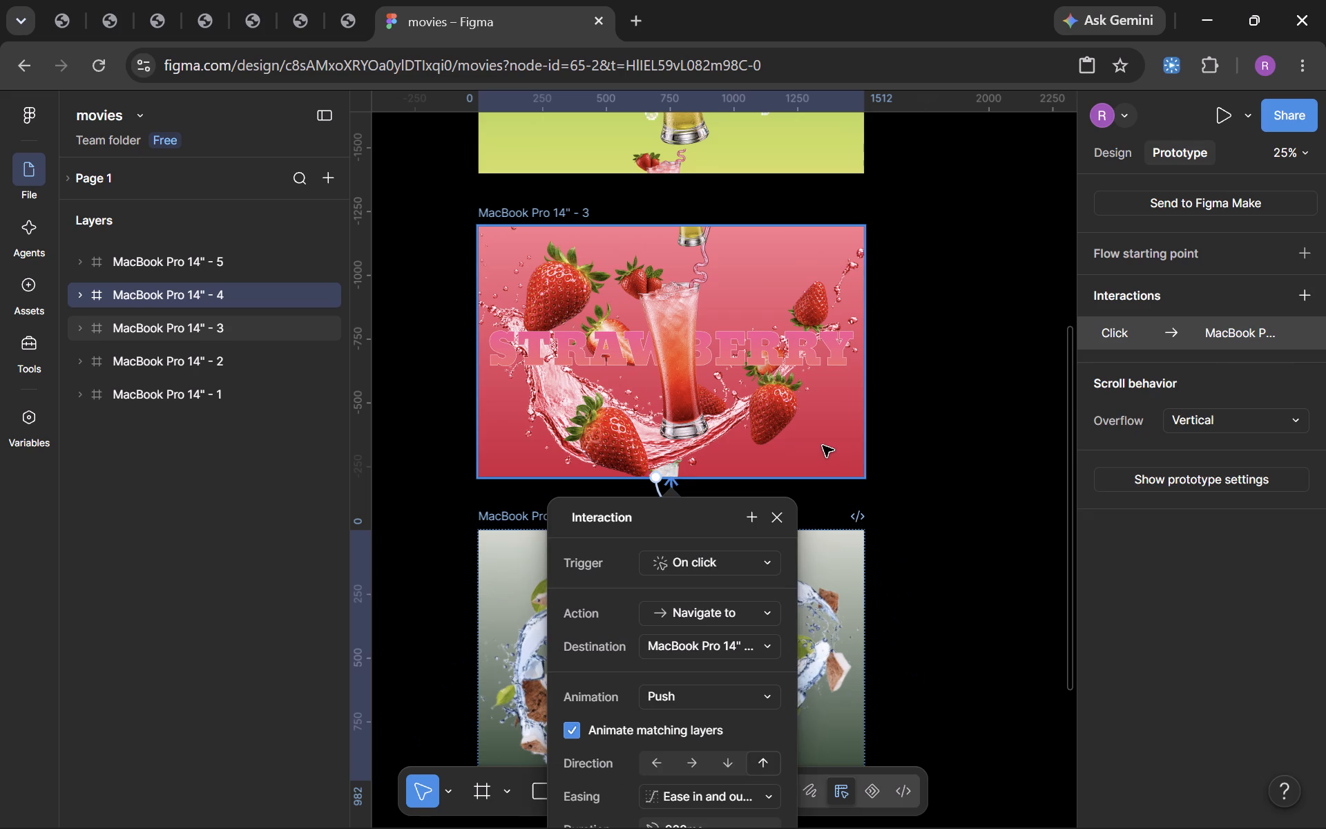
{"action": "left_click", "coordinate": [733, 567]}
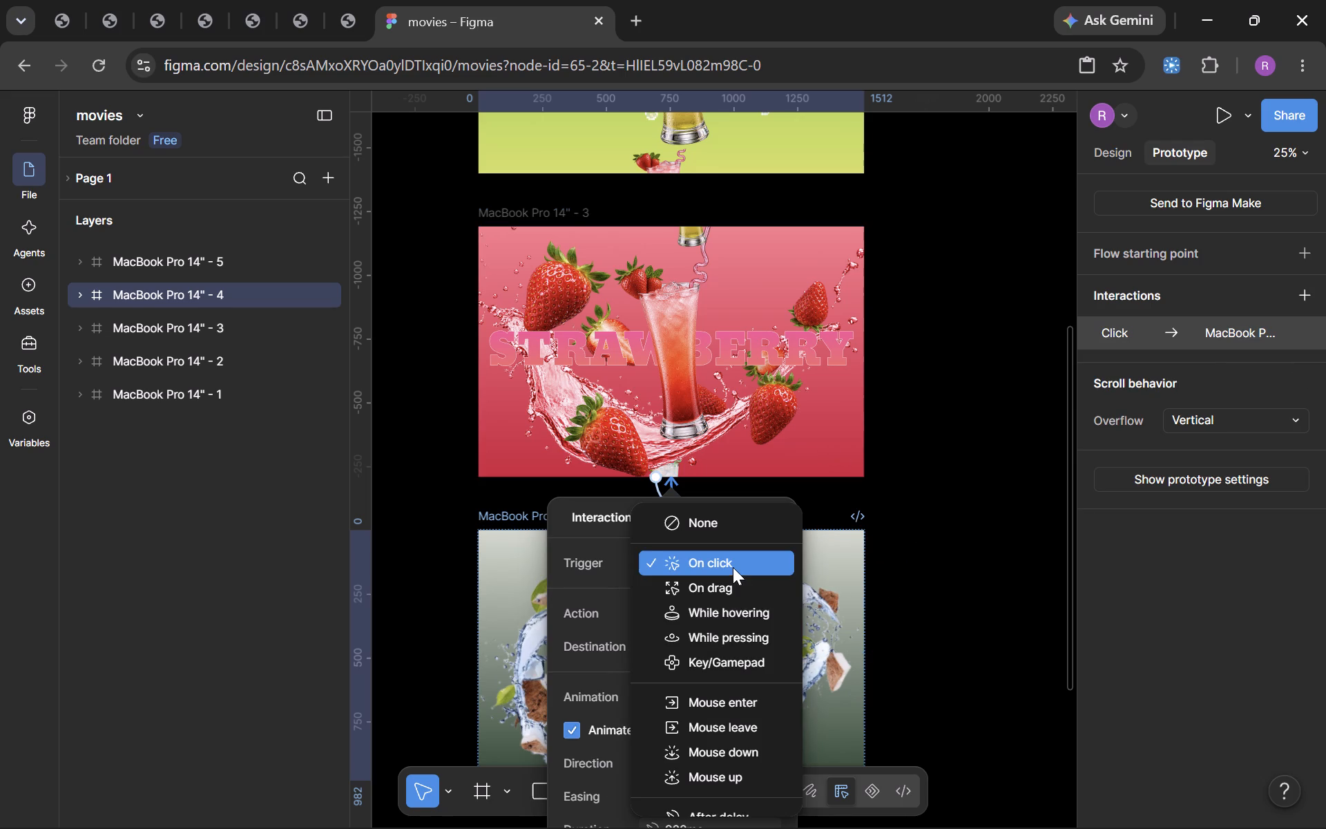
{"action": "left_click", "coordinate": [708, 584]}
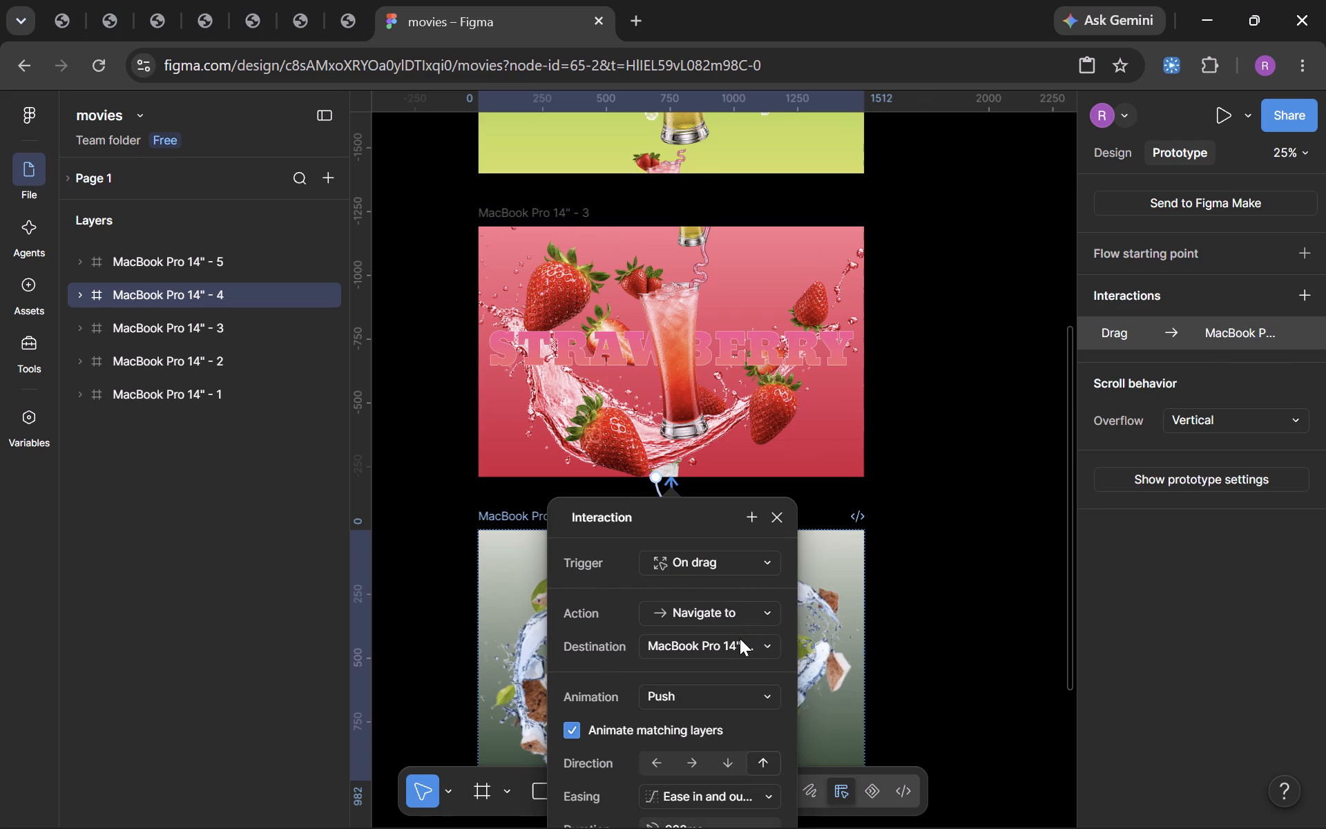
{"action": "scroll", "coordinate": [762, 759], "scroll_direction": "down", "scroll_amount": 1}
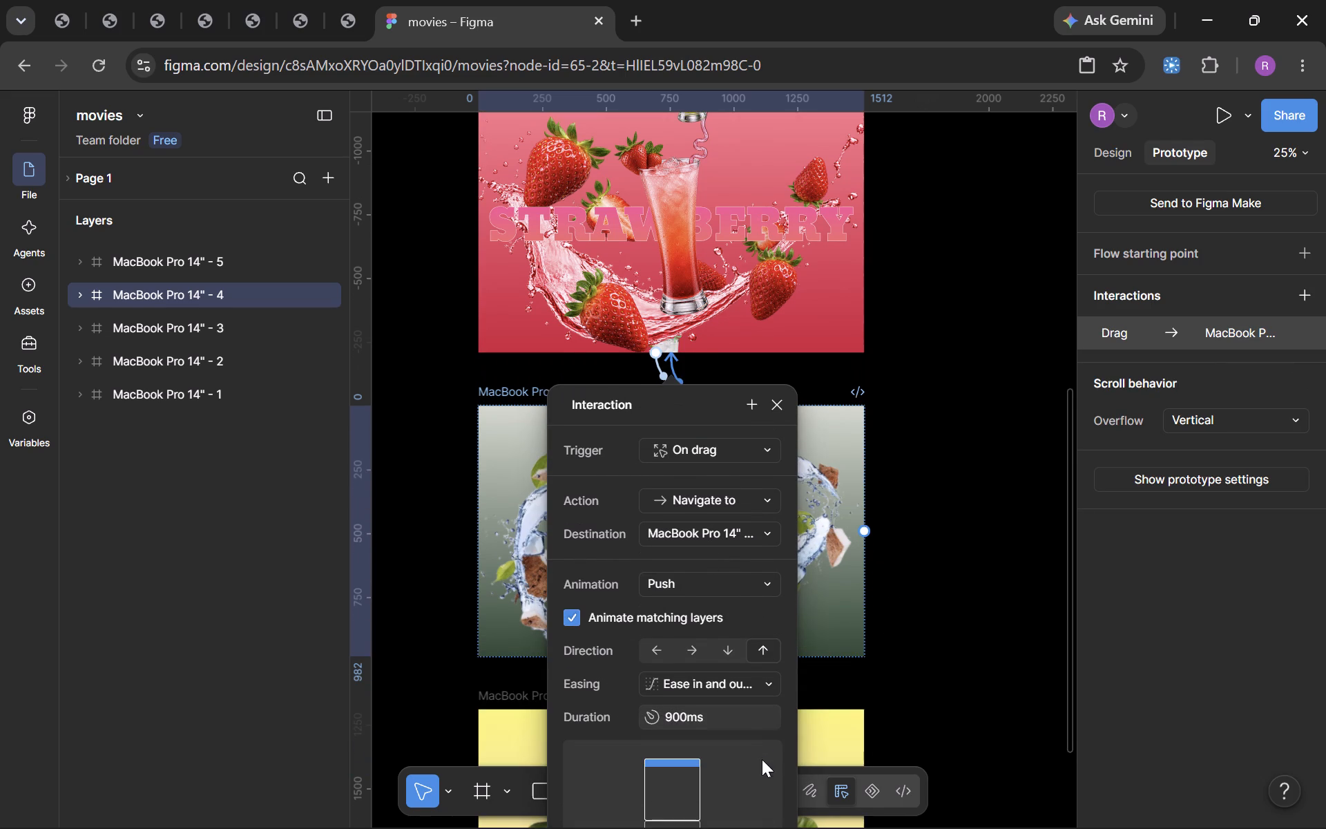
{"action": "scroll", "coordinate": [762, 759], "scroll_direction": "down", "scroll_amount": 1}
{"action": "left_click", "coordinate": [729, 649]}
{"action": "left_click", "coordinate": [963, 651]}
Connect the coconut frame (MacBook Pro 14" - 4) to the lemon frame (MacBook Pro 14" - 5) with an On drag trigger and up direction.
{"action": "scroll", "coordinate": [963, 651], "scroll_direction": "down", "scroll_amount": 2}
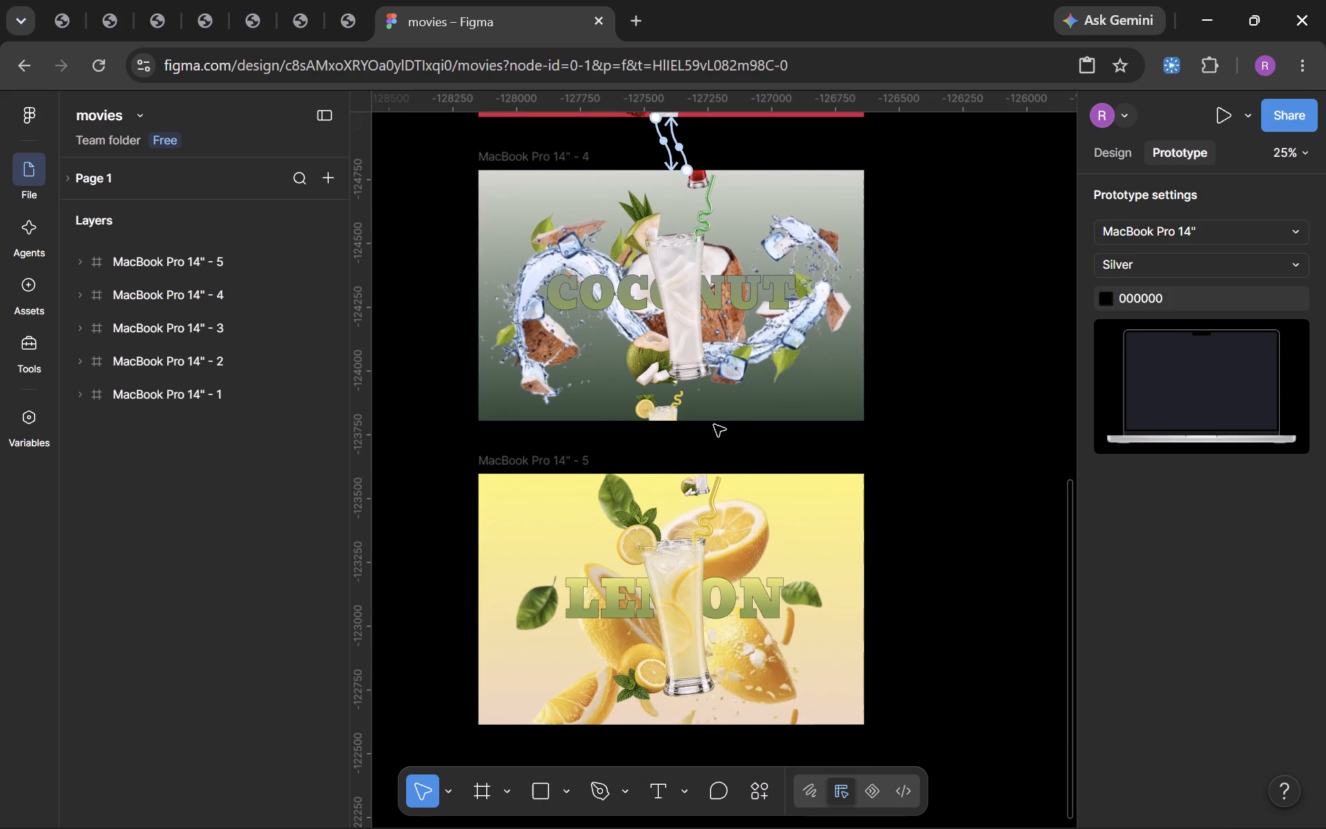
{"action": "left_click", "coordinate": [227, 288]}
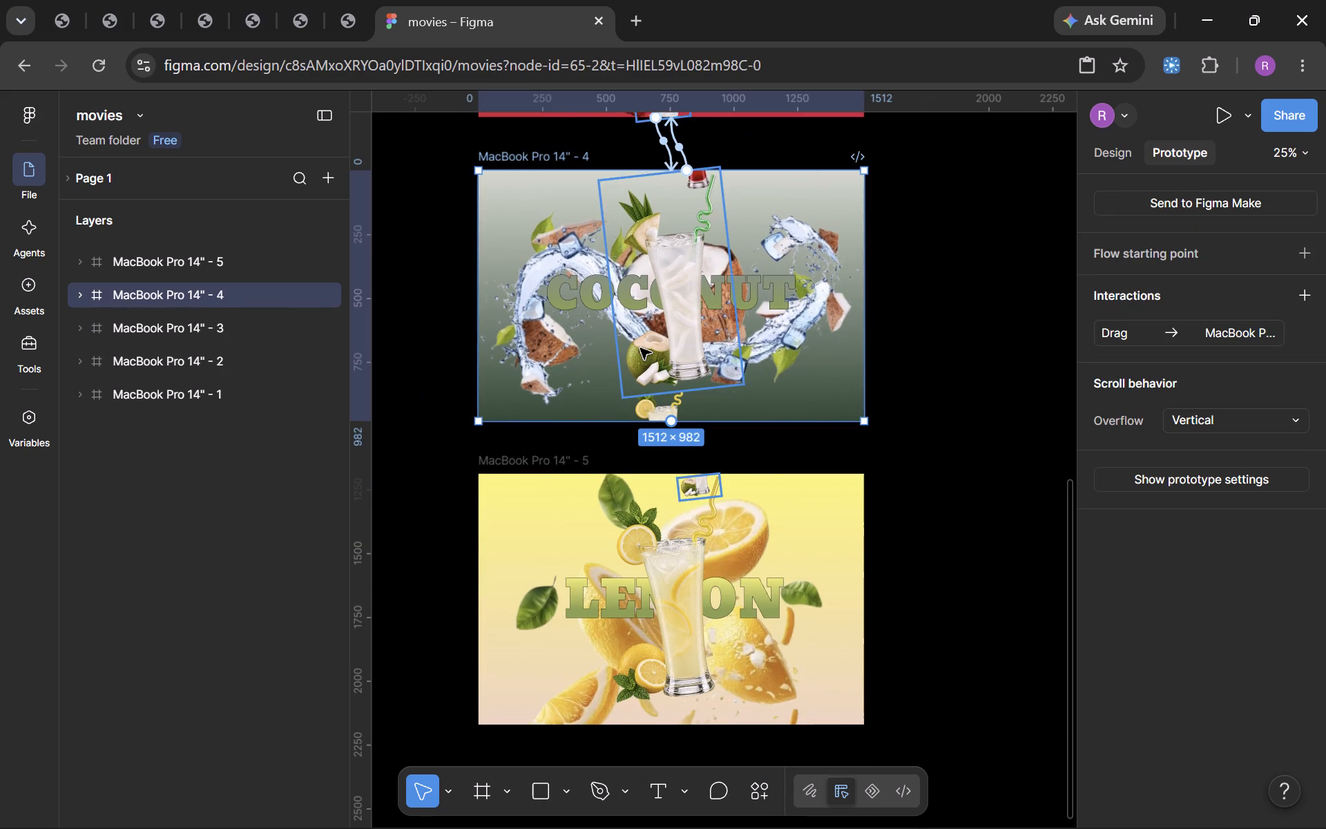
{"action": "left_click_drag", "start_coordinate": [673, 422], "coordinate": [674, 452]}
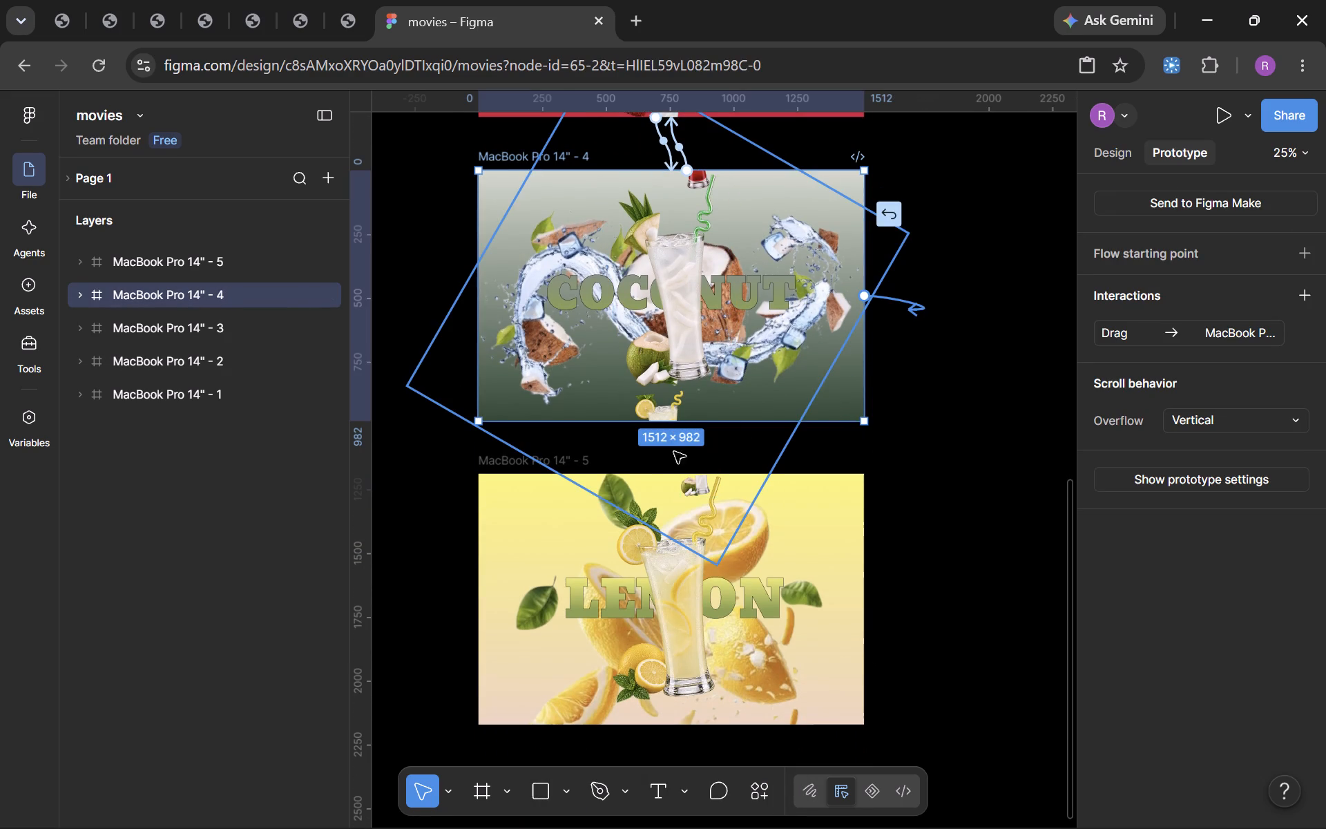
{"action": "left_click_drag", "start_coordinate": [674, 452], "coordinate": [673, 477]}
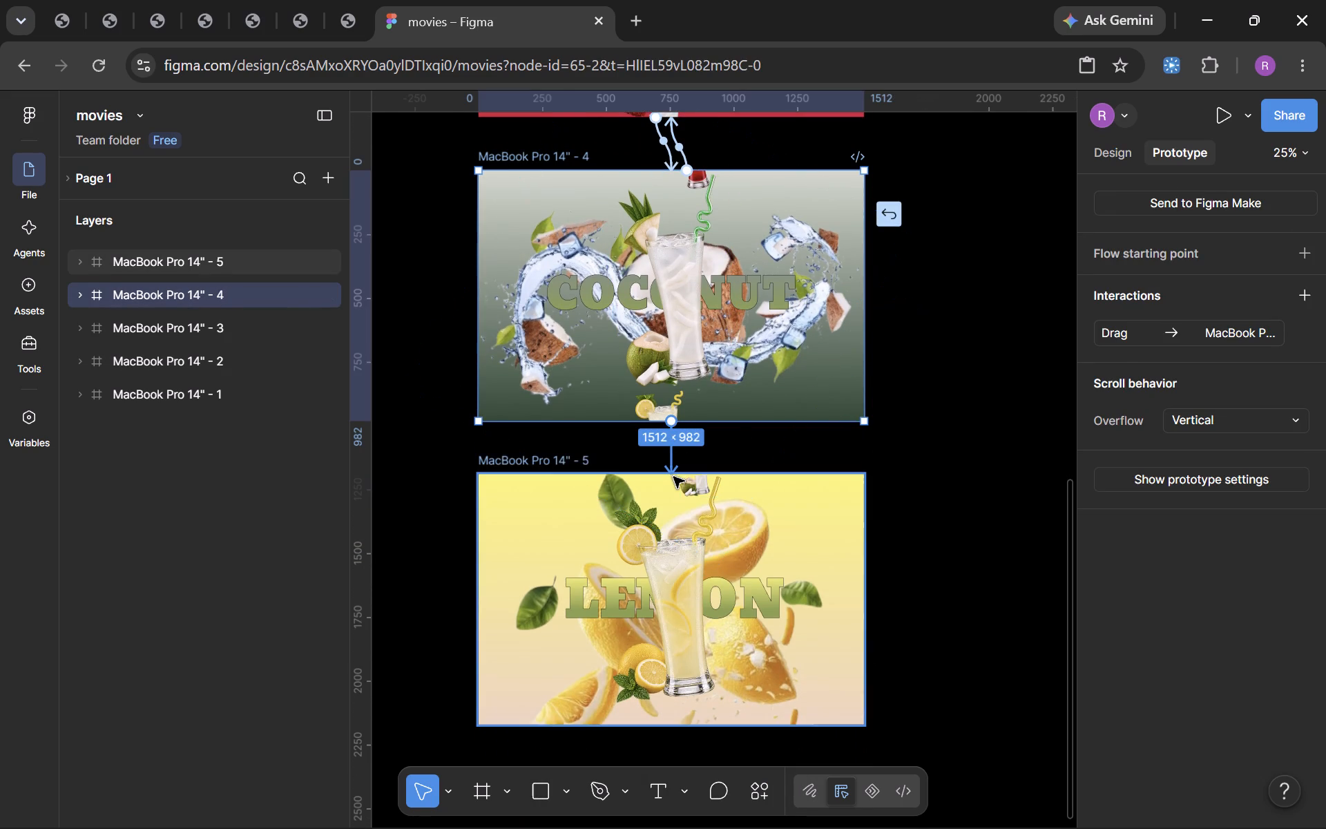
{"action": "left_click_drag", "start_coordinate": [673, 477], "coordinate": [673, 482]}
{"action": "left_click", "coordinate": [737, 566]}
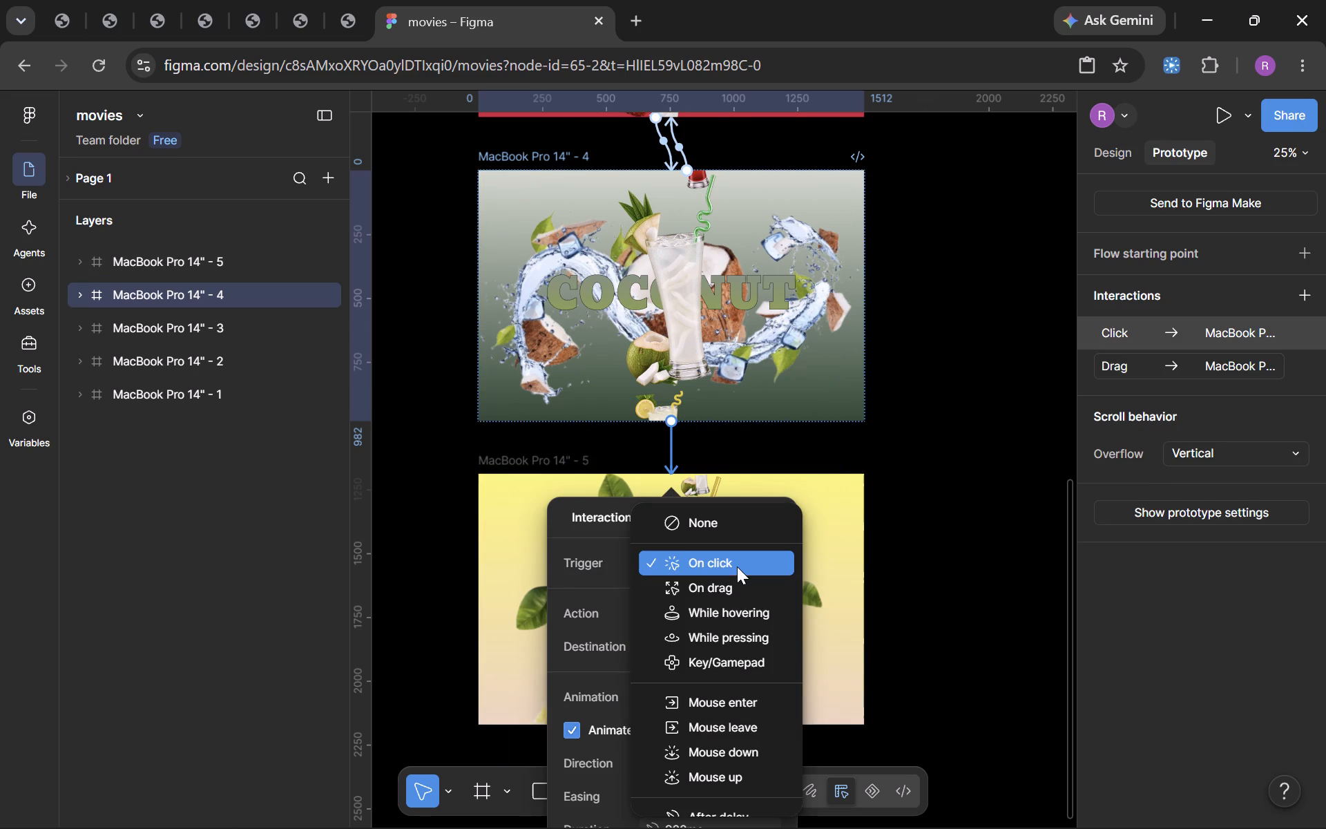
{"action": "left_click", "coordinate": [723, 591]}
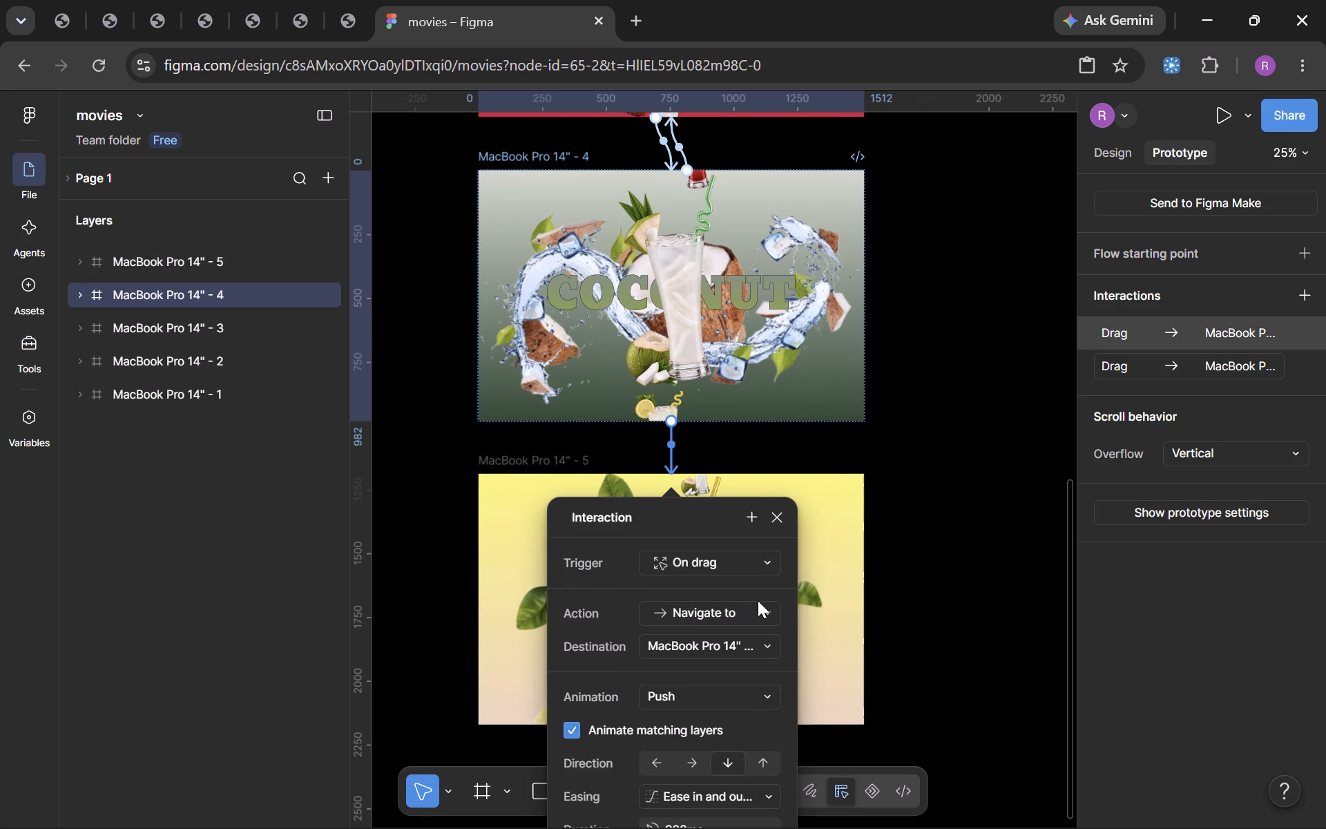
{"action": "scroll", "coordinate": [728, 720], "scroll_direction": "down", "scroll_amount": 1}
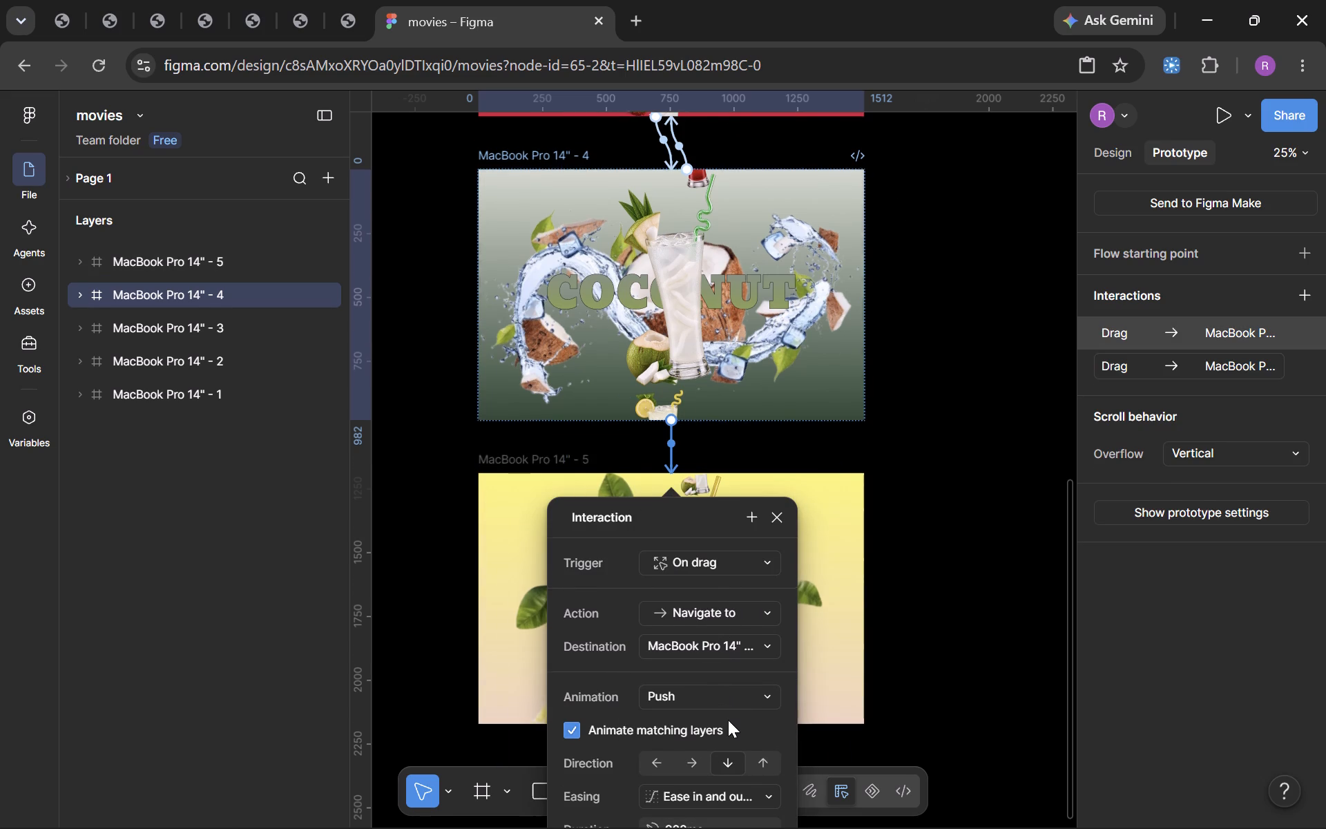
{"action": "scroll", "coordinate": [728, 720], "scroll_direction": "down", "scroll_amount": 1}
{"action": "left_click", "coordinate": [759, 719]}
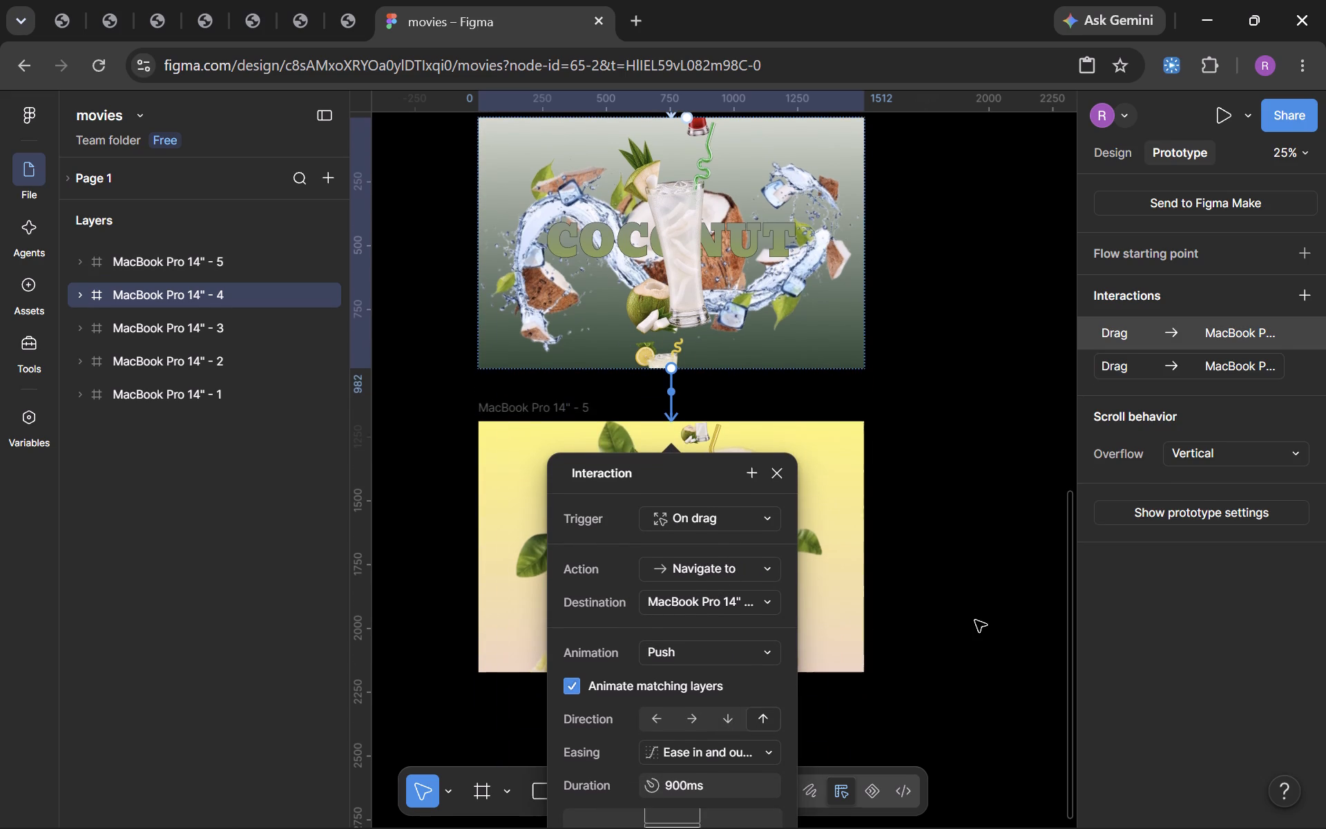
{"action": "left_click", "coordinate": [975, 620]}
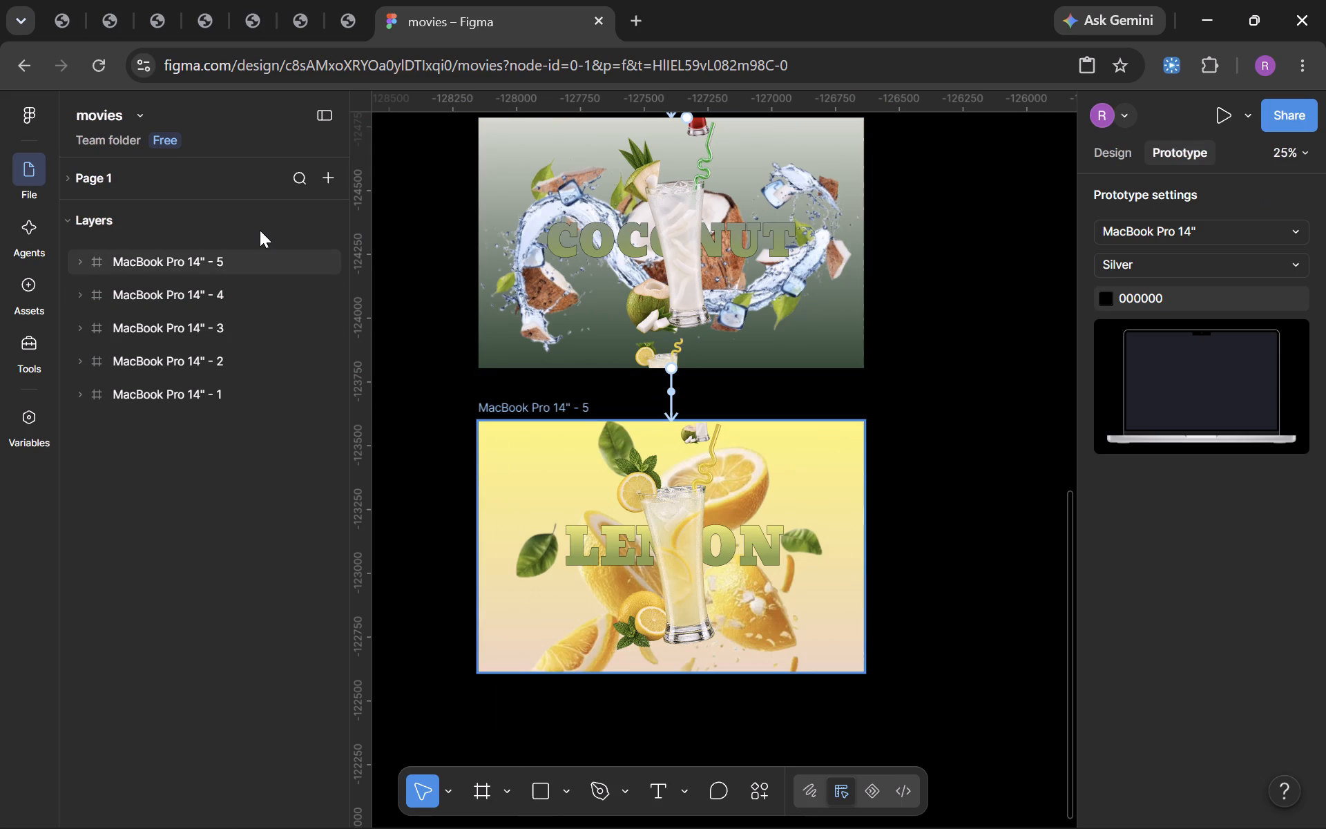
Connect the lemon frame (MacBook Pro 14" - 5) back up to the coconut frame with an On drag trigger and down direction.
{"action": "left_click", "coordinate": [261, 266]}
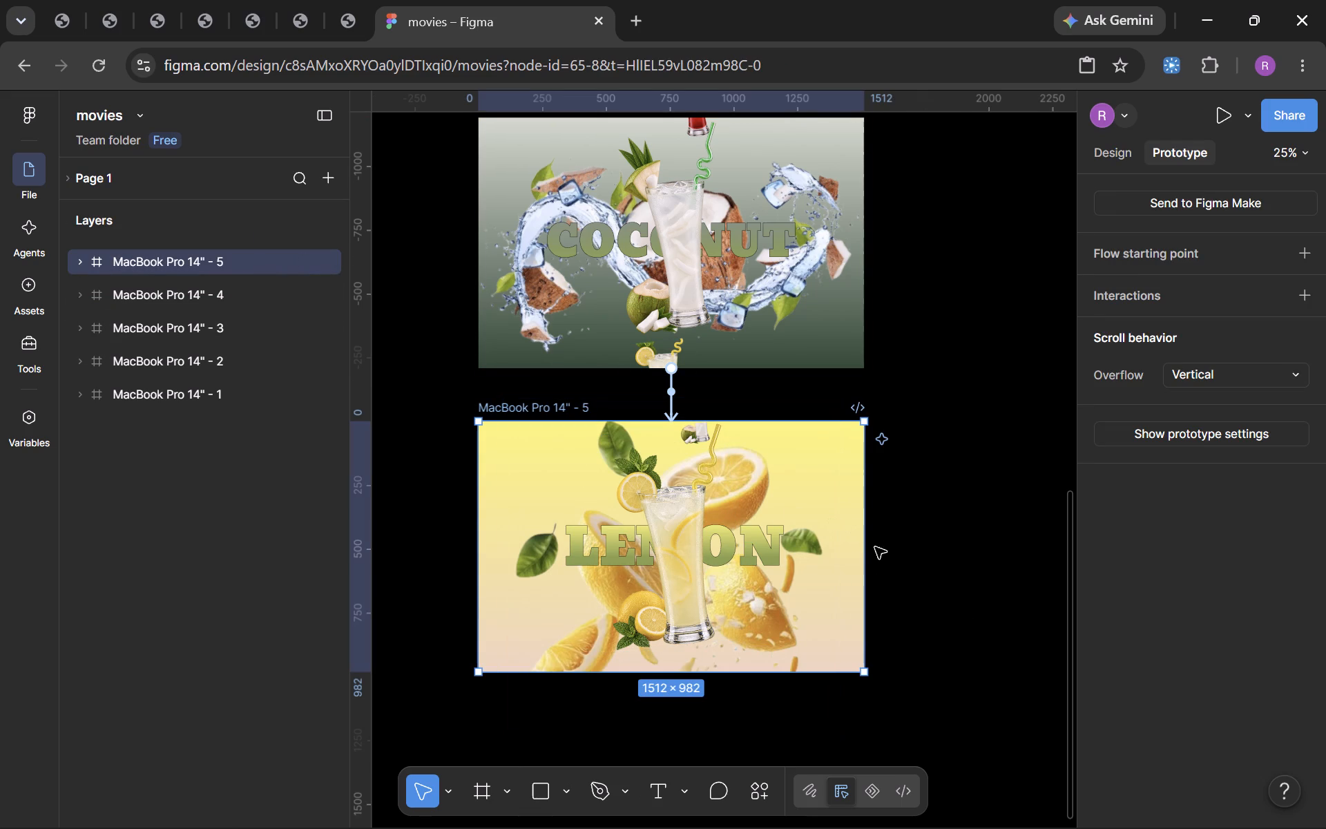
{"action": "left_click_drag", "start_coordinate": [867, 553], "coordinate": [843, 361]}
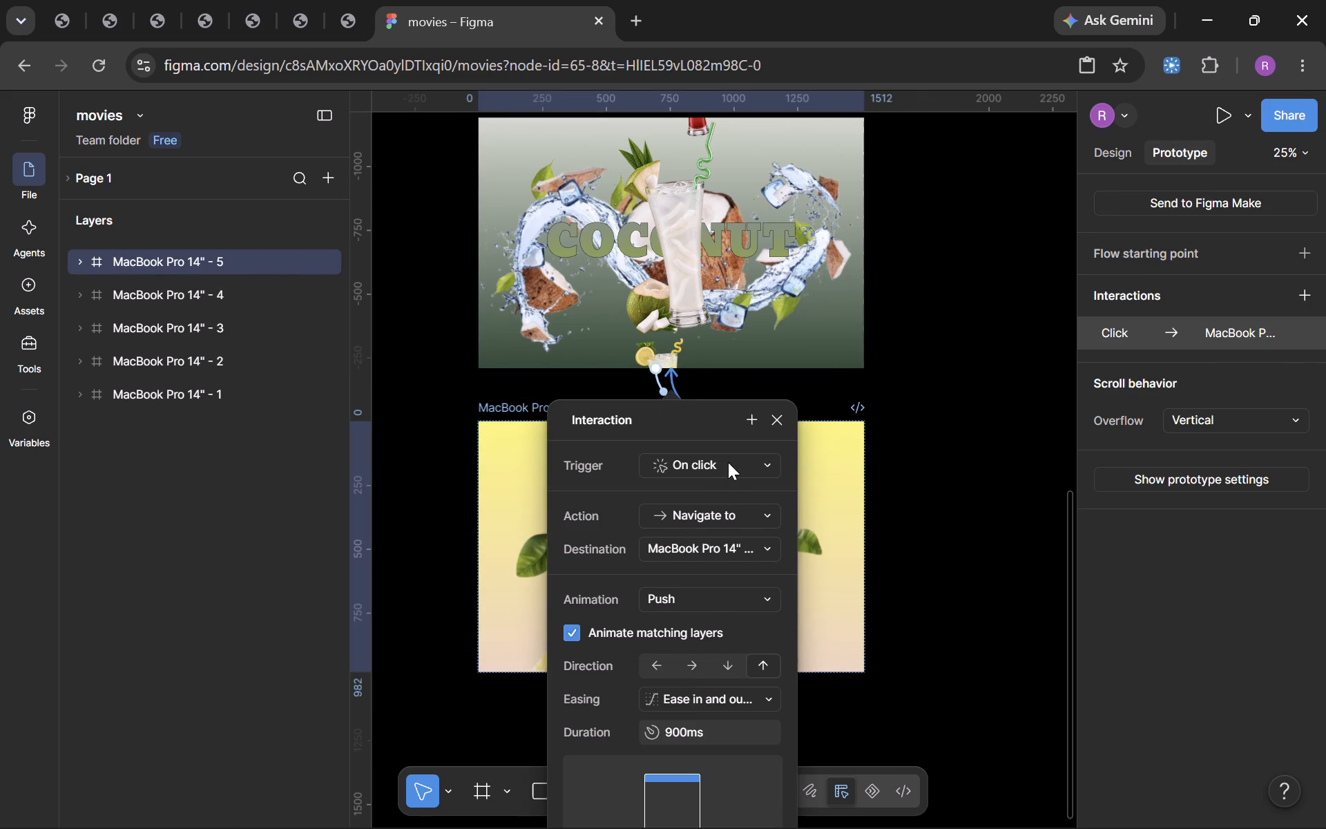
{"action": "left_click", "coordinate": [728, 462]}
{"action": "left_click", "coordinate": [744, 488]}
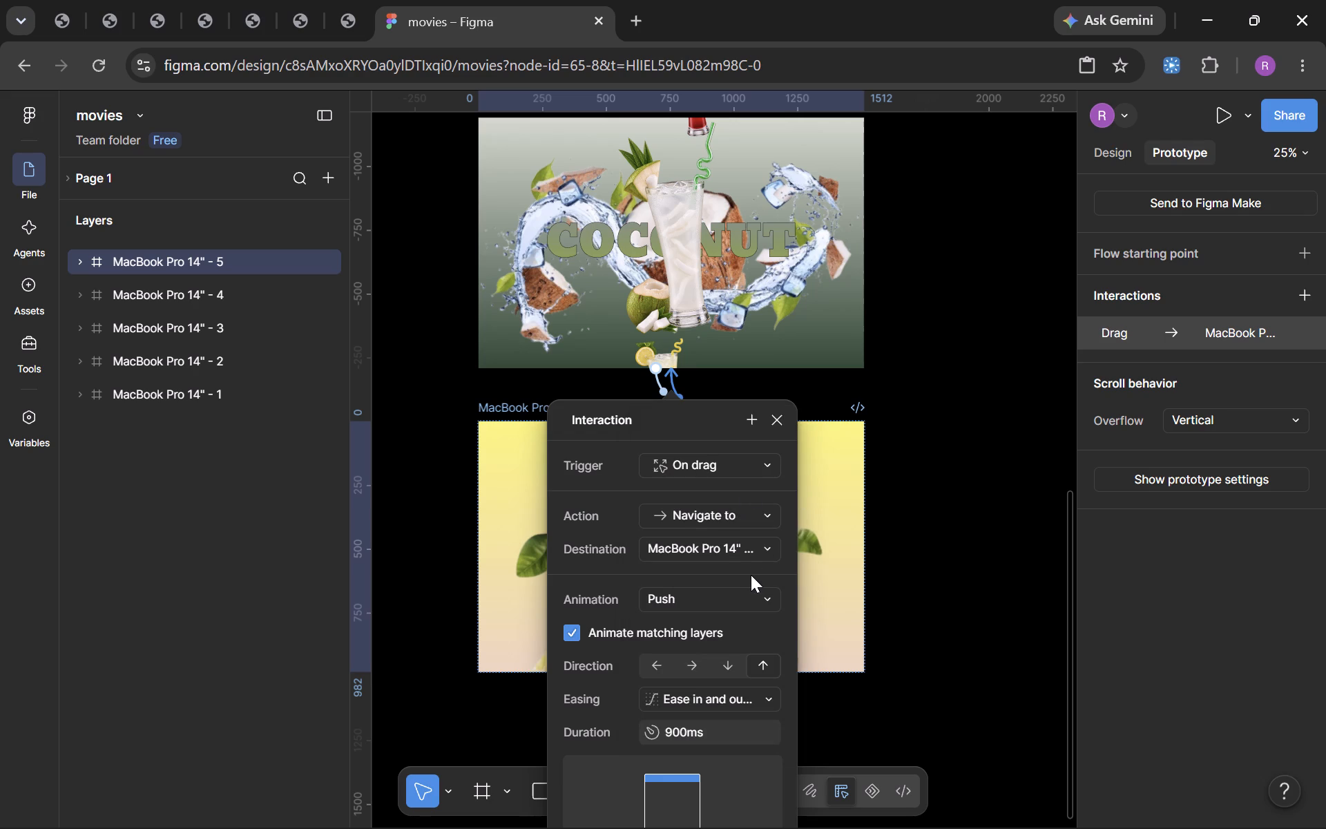
{"action": "left_click", "coordinate": [733, 669]}
{"action": "scroll", "coordinate": [746, 733], "scroll_direction": "down", "scroll_amount": 1}
{"action": "left_click", "coordinate": [917, 680]}
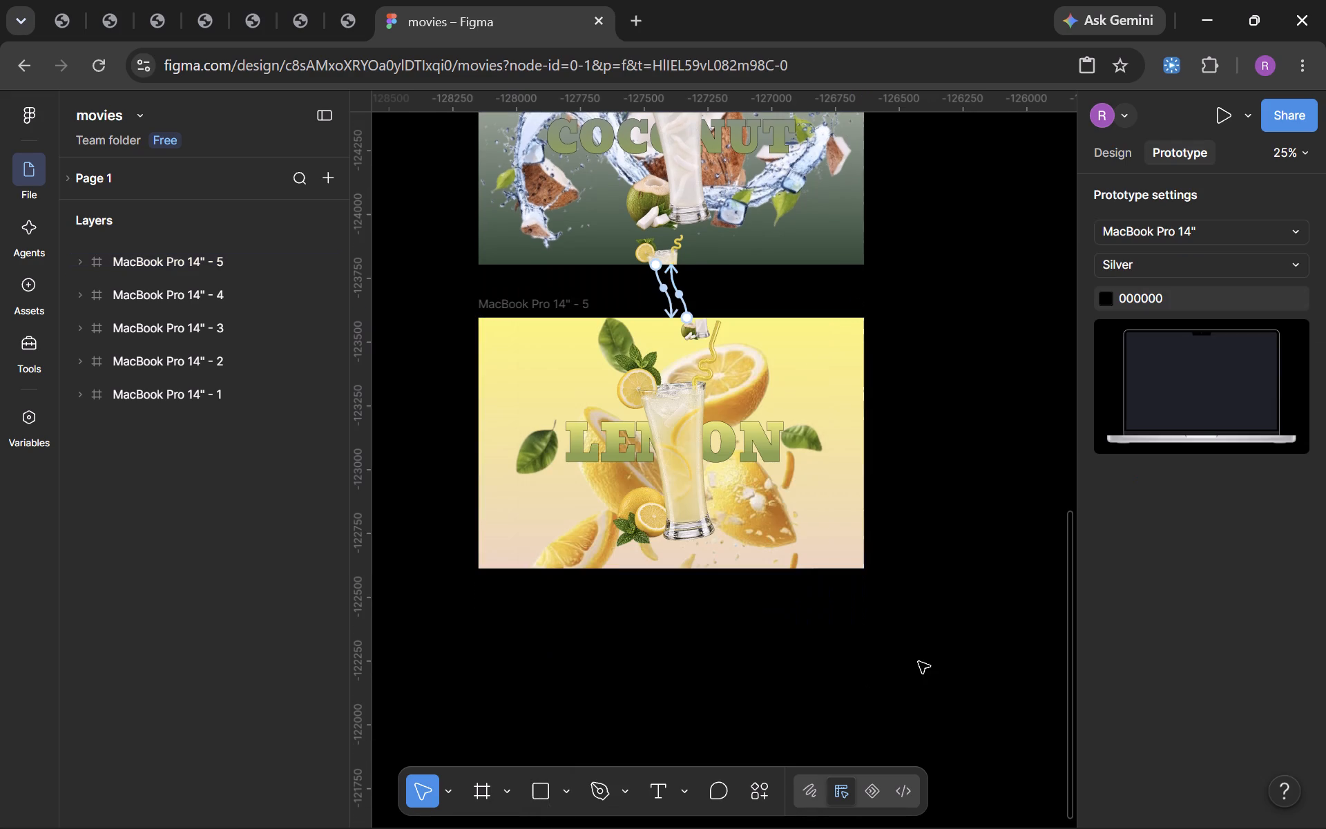
Preview the prototype and check the transitions forward from the blueberry frame to the lemon frame and back to blueberry.
{"action": "left_click", "coordinate": [1227, 119]}
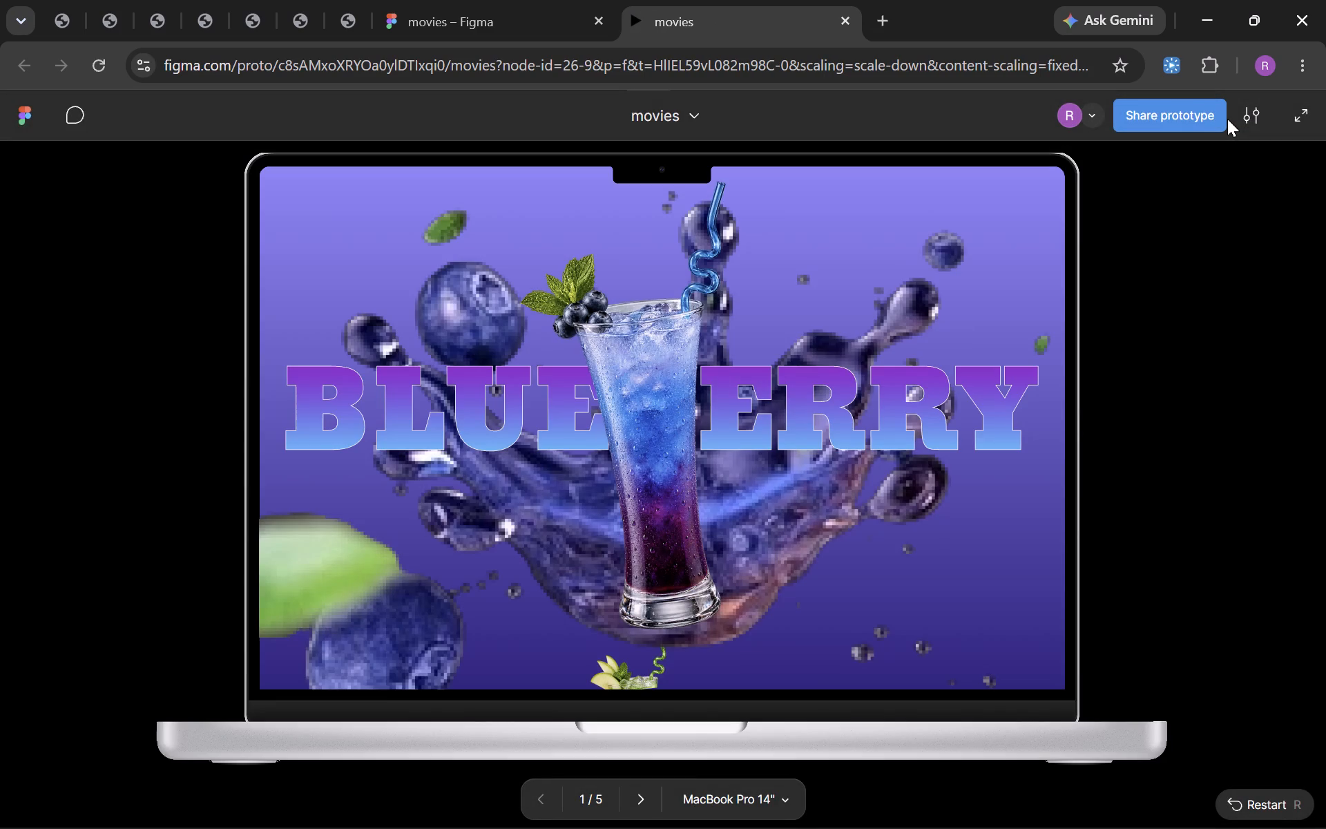
{"action": "key", "text": "Right"}
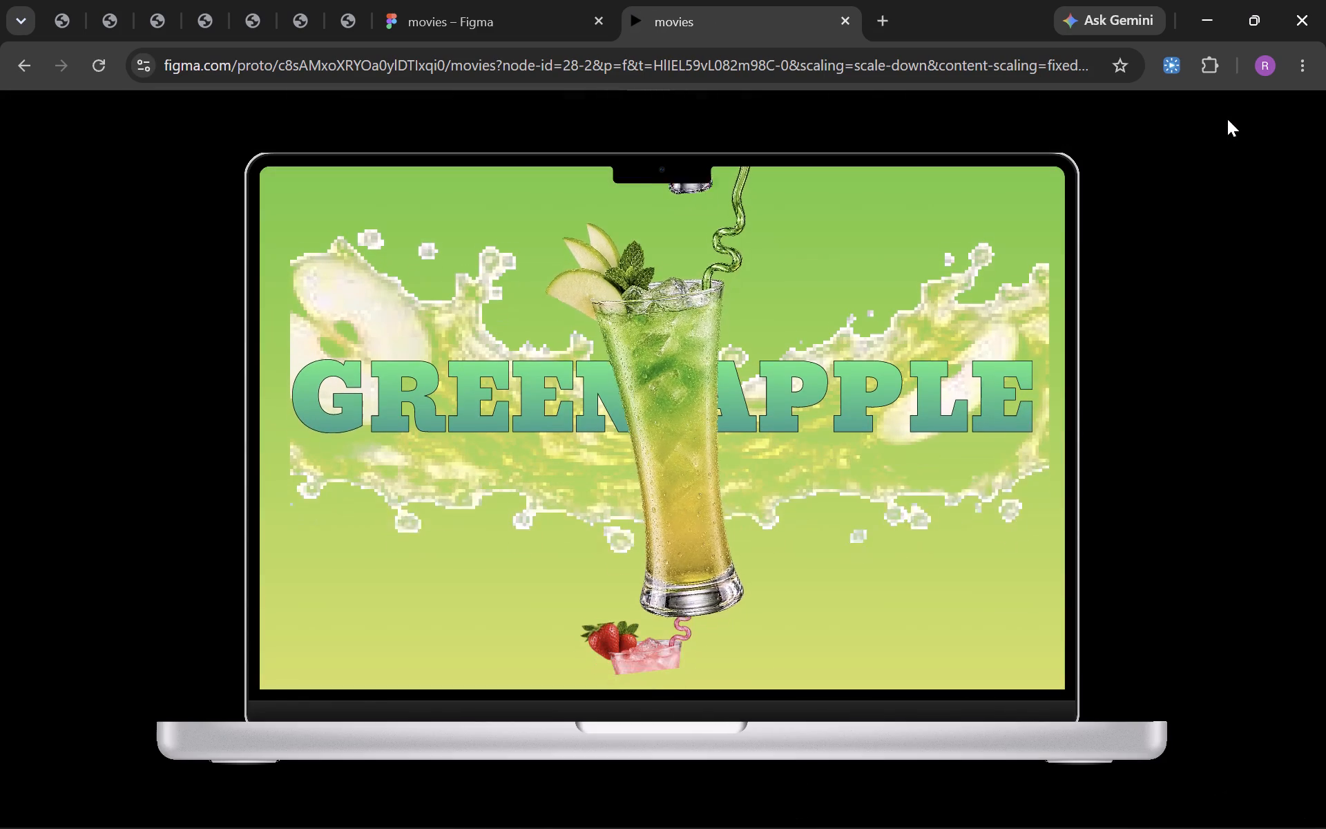
{"action": "key", "text": "Right"}
{"action": "key", "text": "Right"}
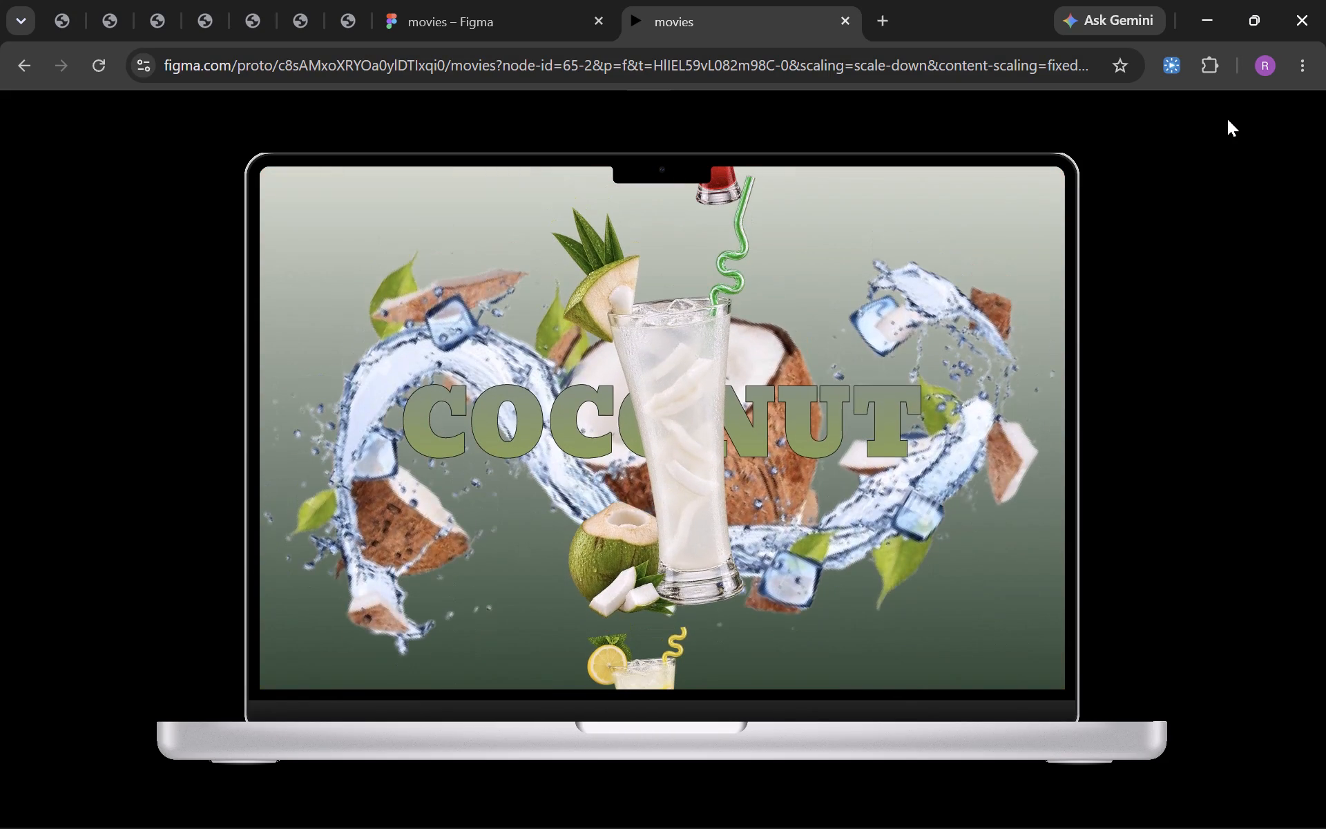
{"action": "key", "text": "Right"}
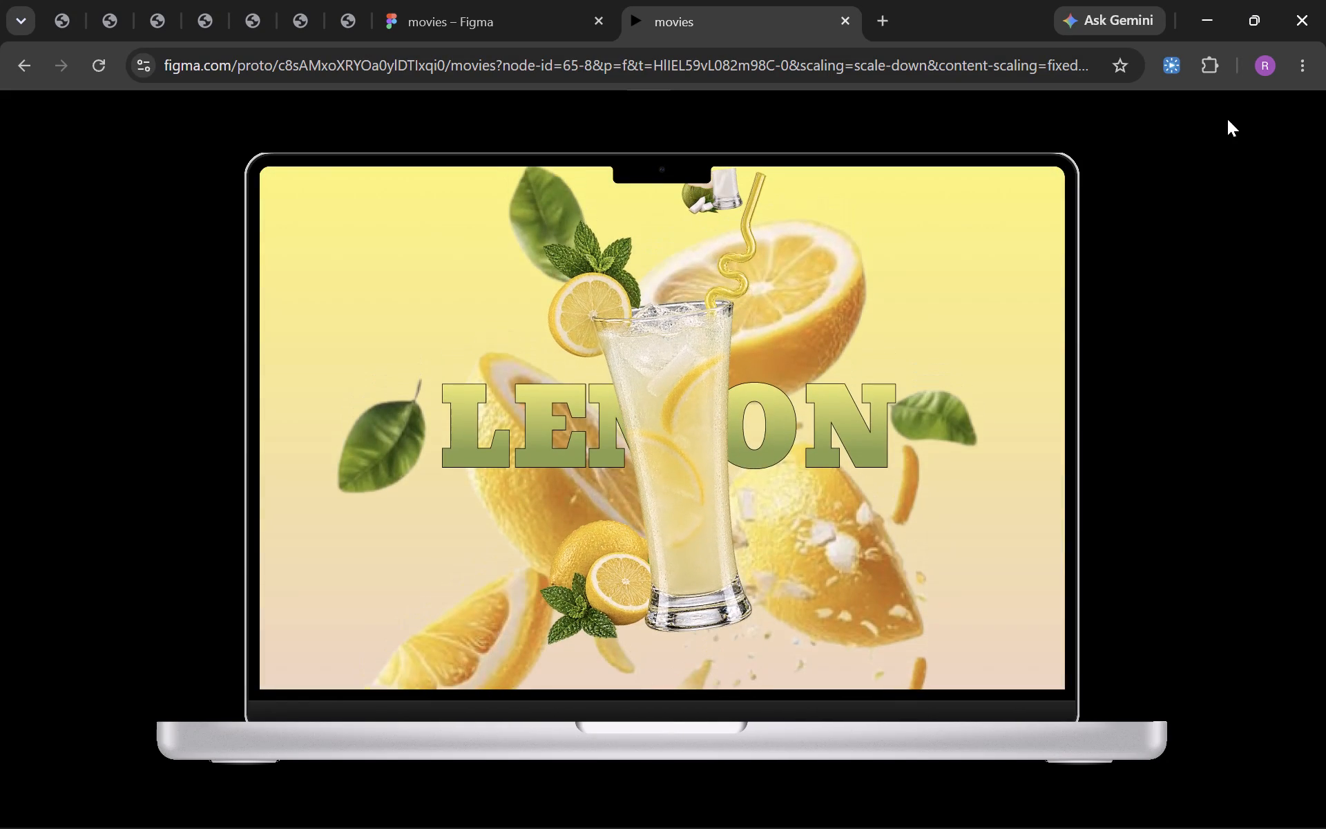
{"action": "key", "text": "Left"}
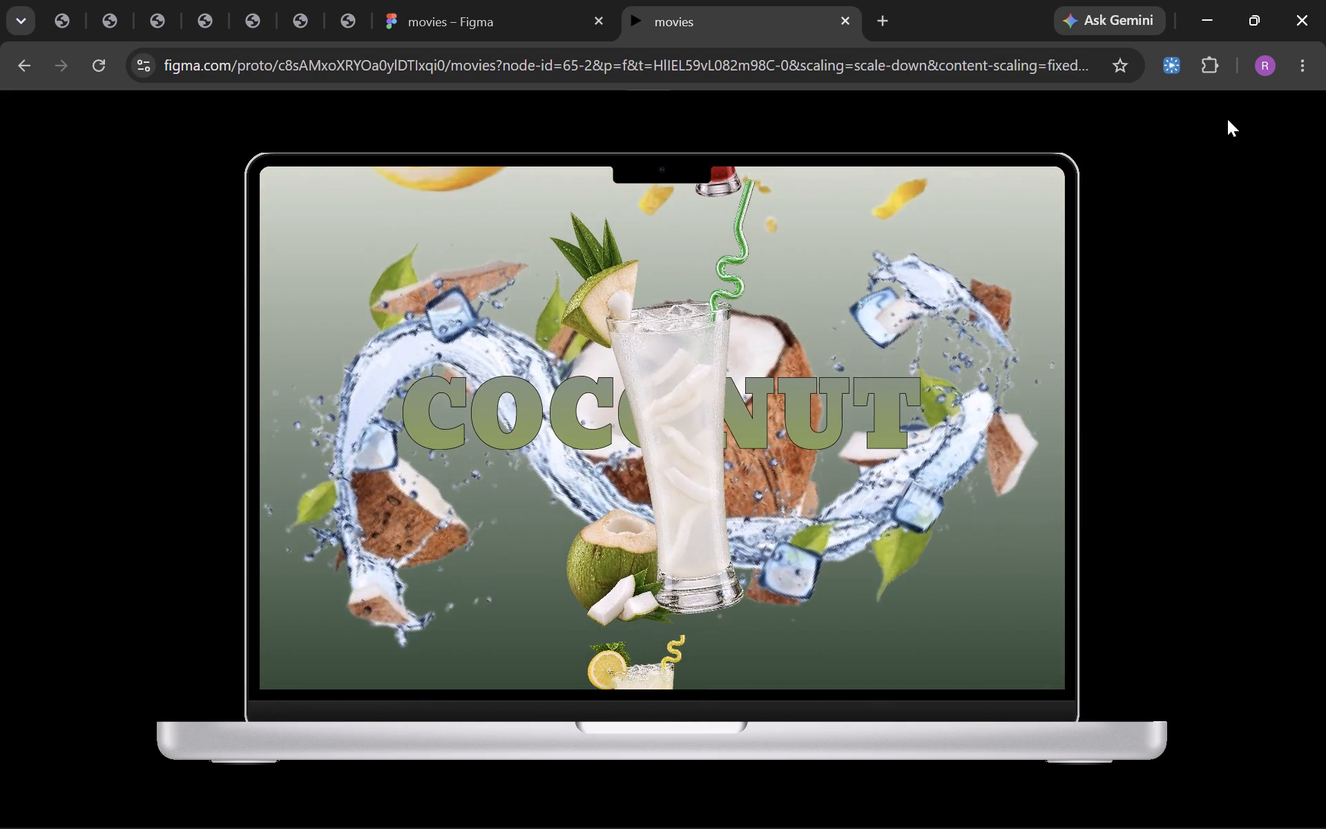
{"action": "key", "text": "Left"}
{"action": "key", "text": "Left"}
{"action": "key", "text": "Left"}
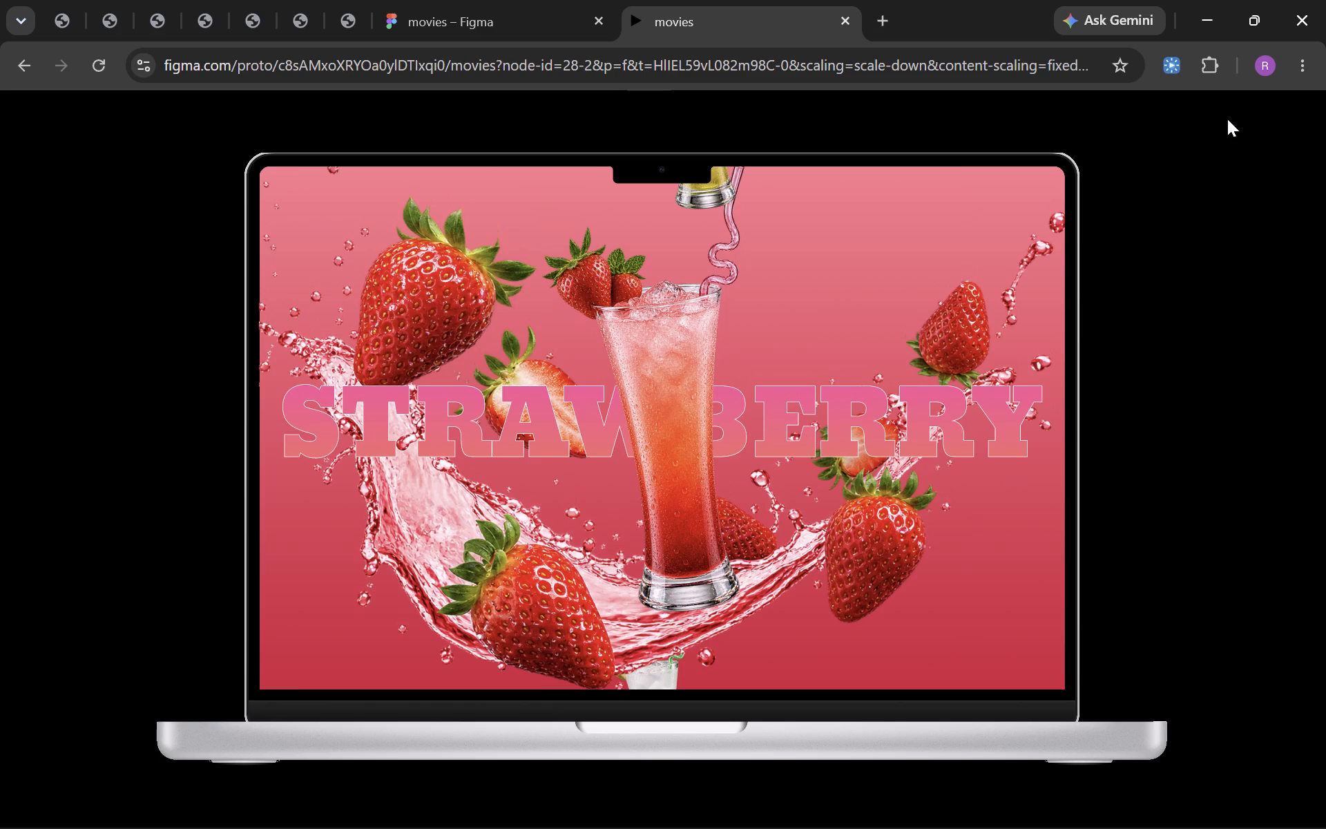
{"action": "key", "text": "Left"}
{"action": "key", "text": "Left"}
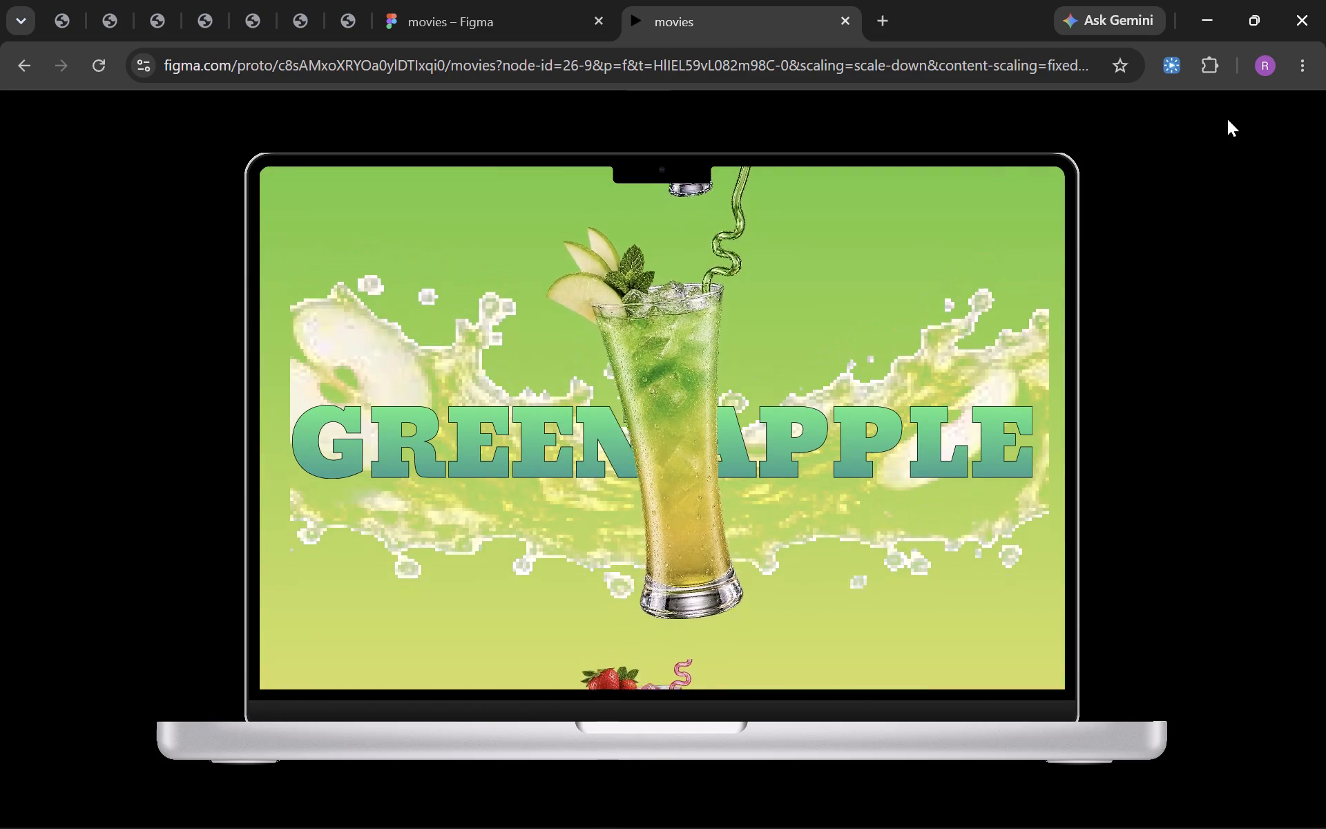
Check the transitions back and forth between the green apple and strawberry frames, continuing forward through coconut to lemon.
{"action": "key", "text": "Right"}
{"action": "key", "text": "Right"}
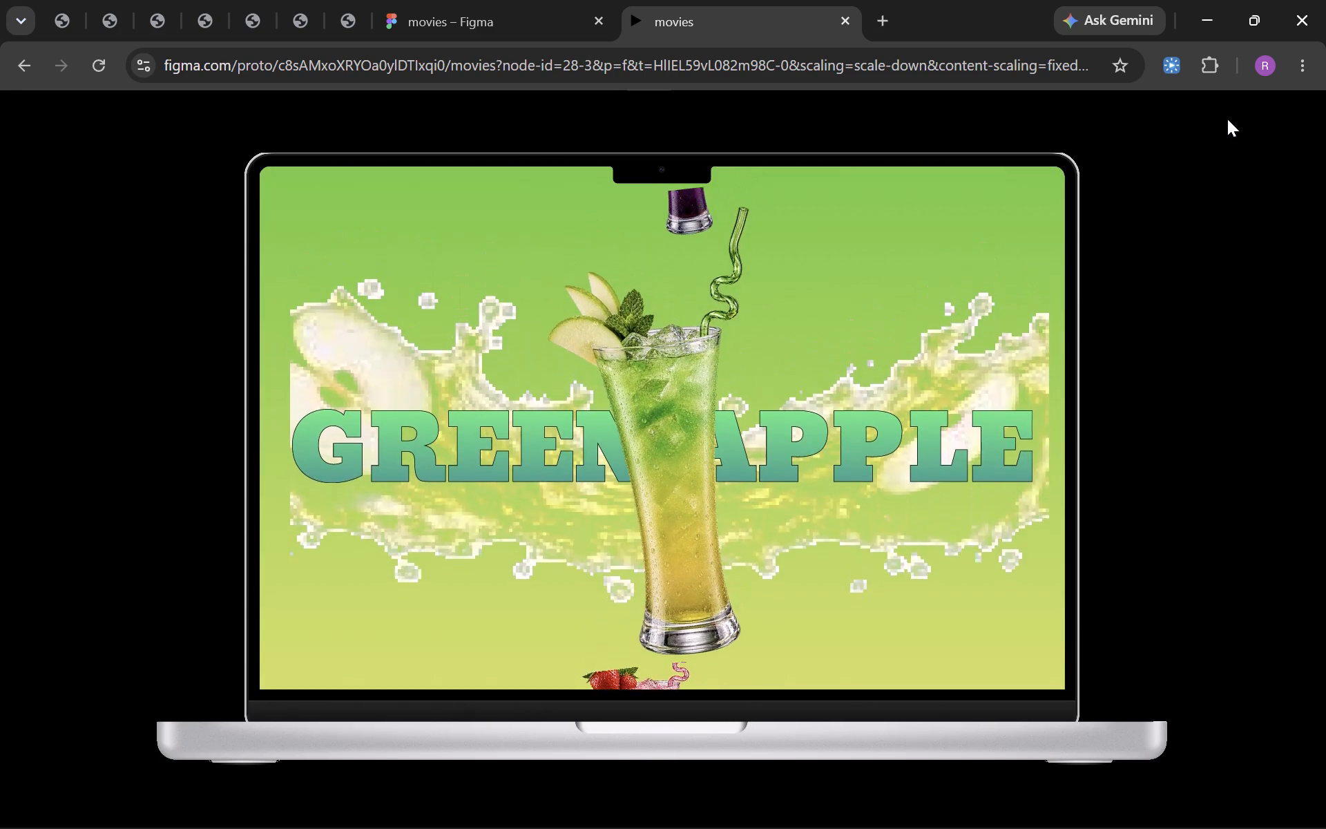
{"action": "key", "text": "Left"}
{"action": "key", "text": "Right"}
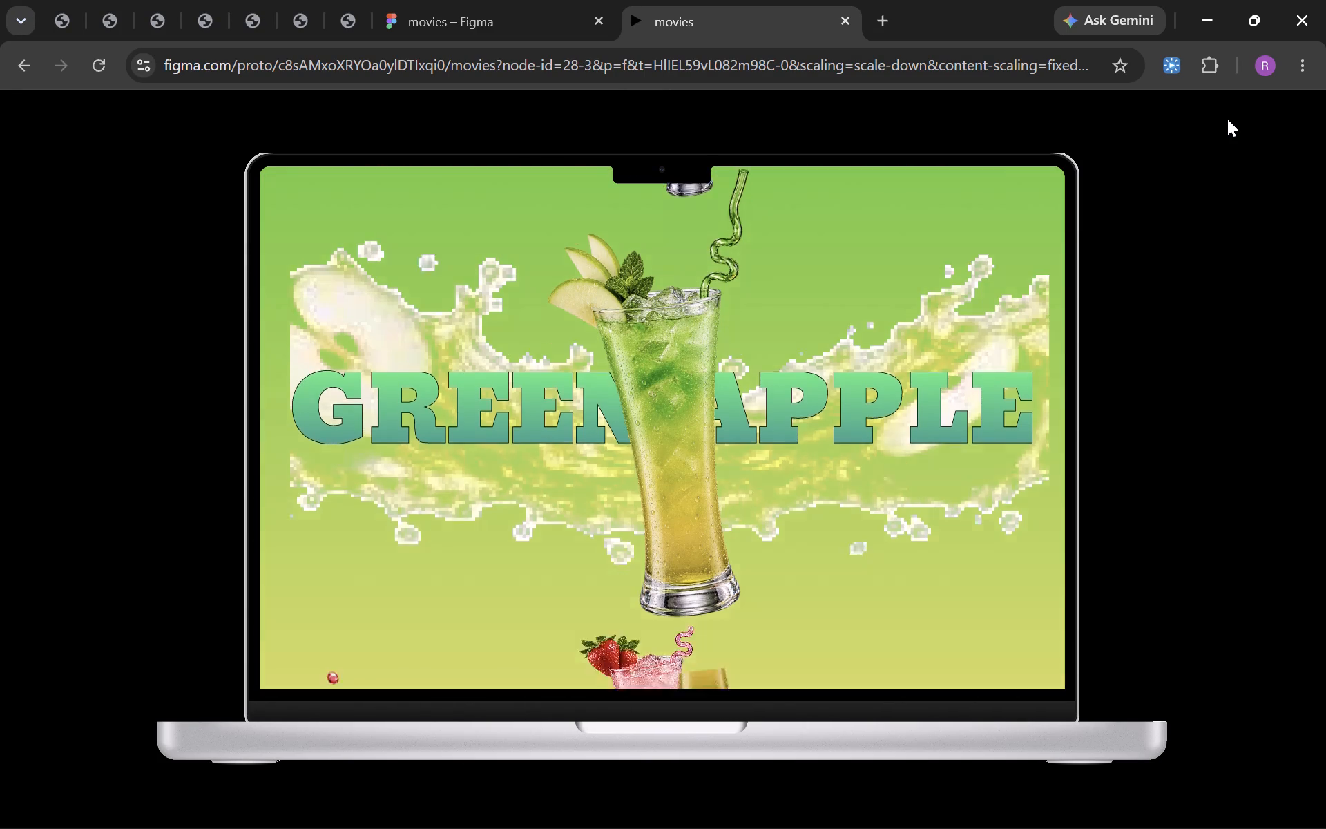
{"action": "key", "text": "Left"}
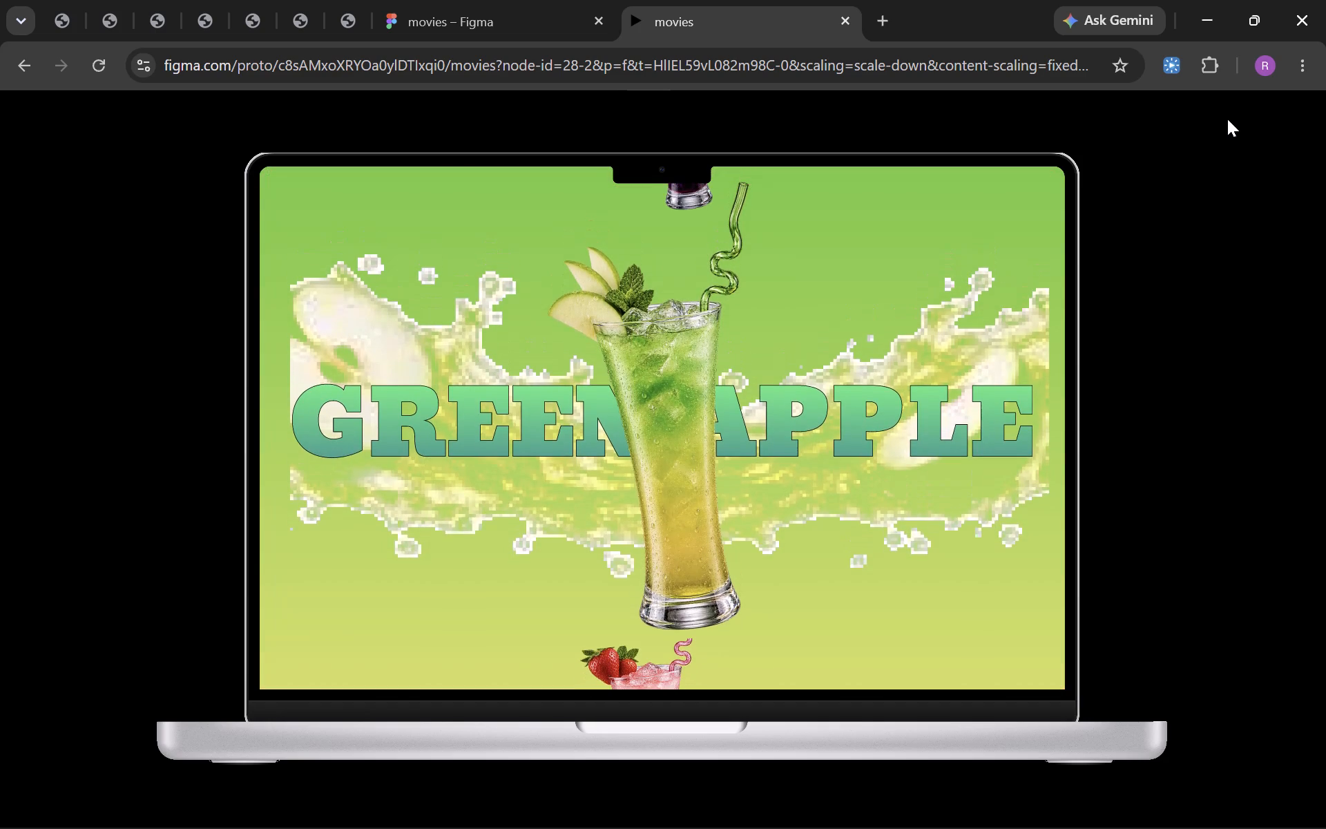
{"action": "key", "text": "Right"}
{"action": "key", "text": "Right"}
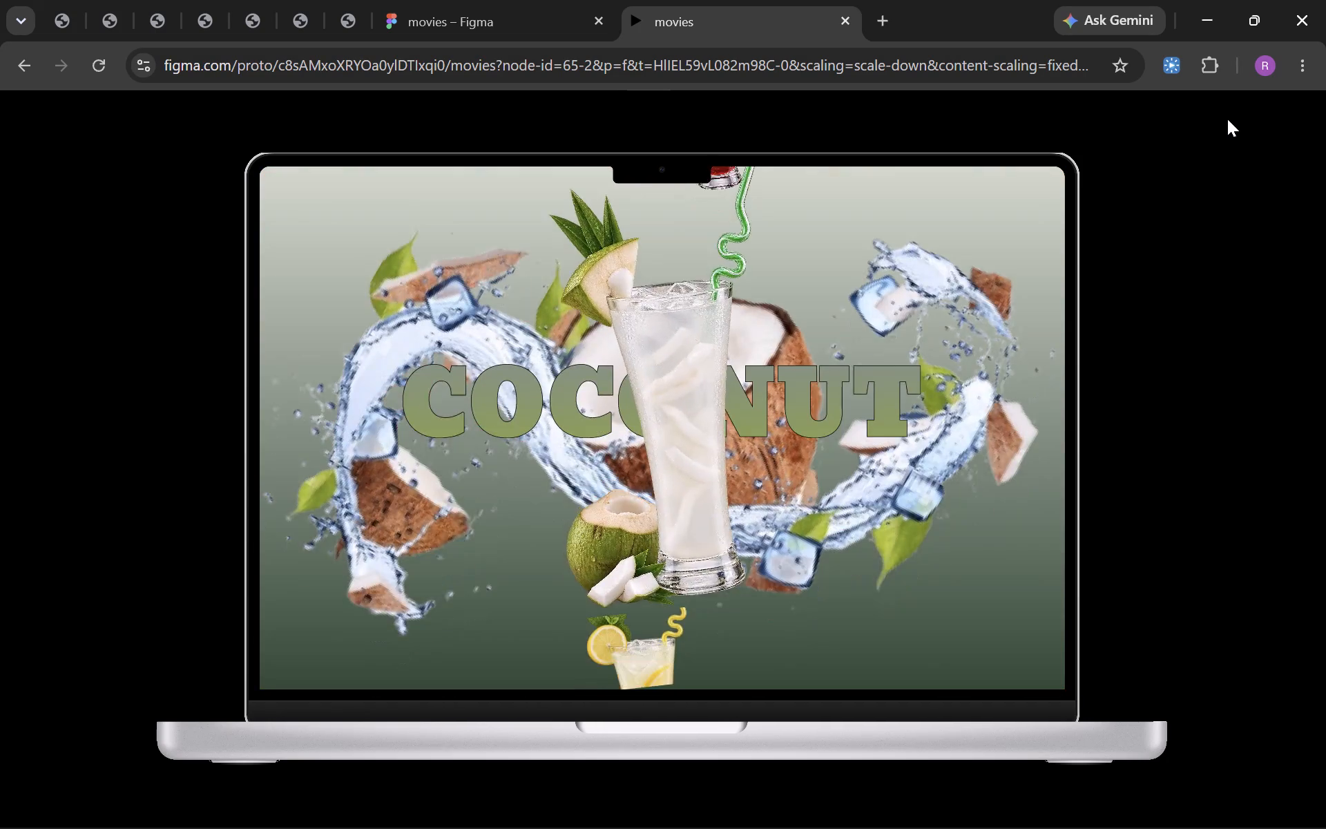
{"action": "key", "text": "Right"}
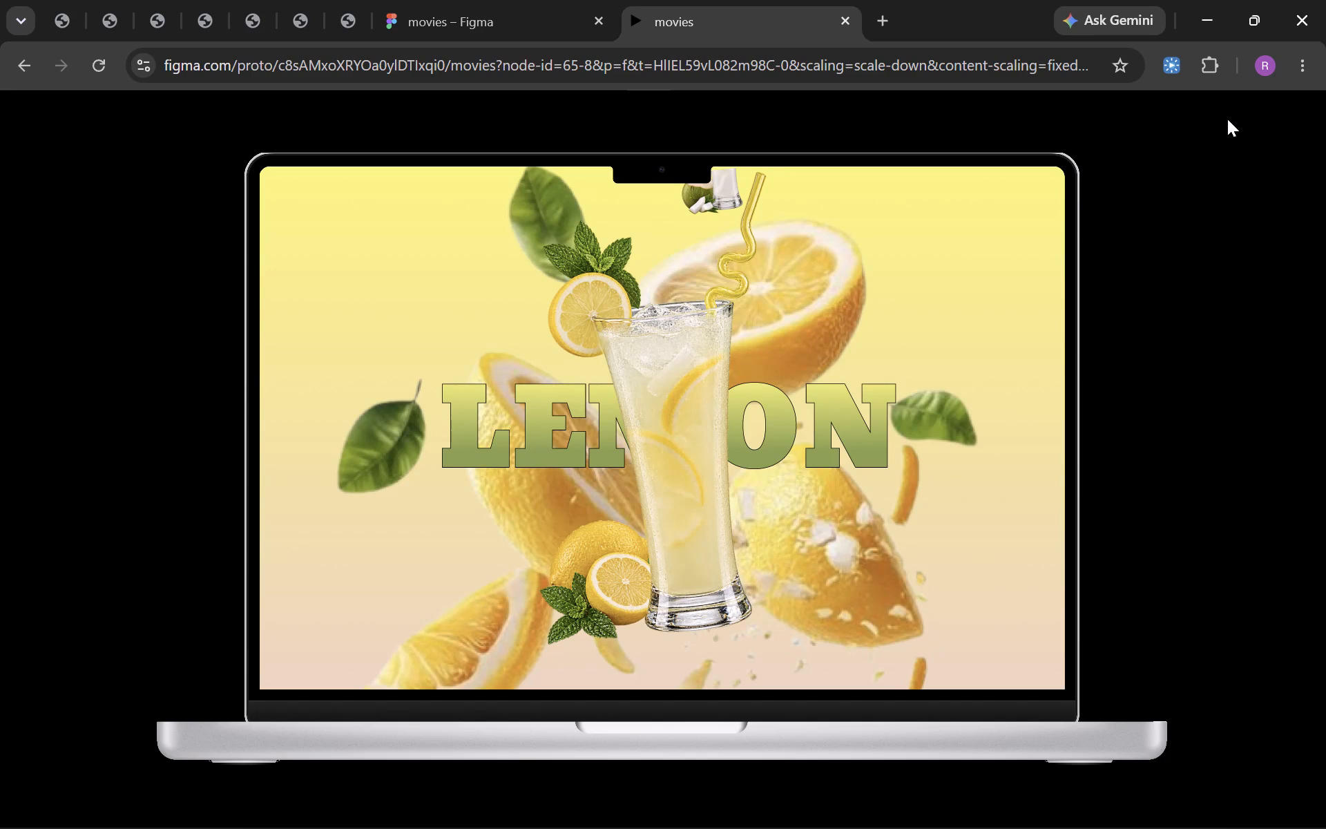
Review the prototype transitions backward from the lemon frame to blueberry and forward again to lemon.
{"action": "key", "text": "Left"}
{"action": "key", "text": "Left"}
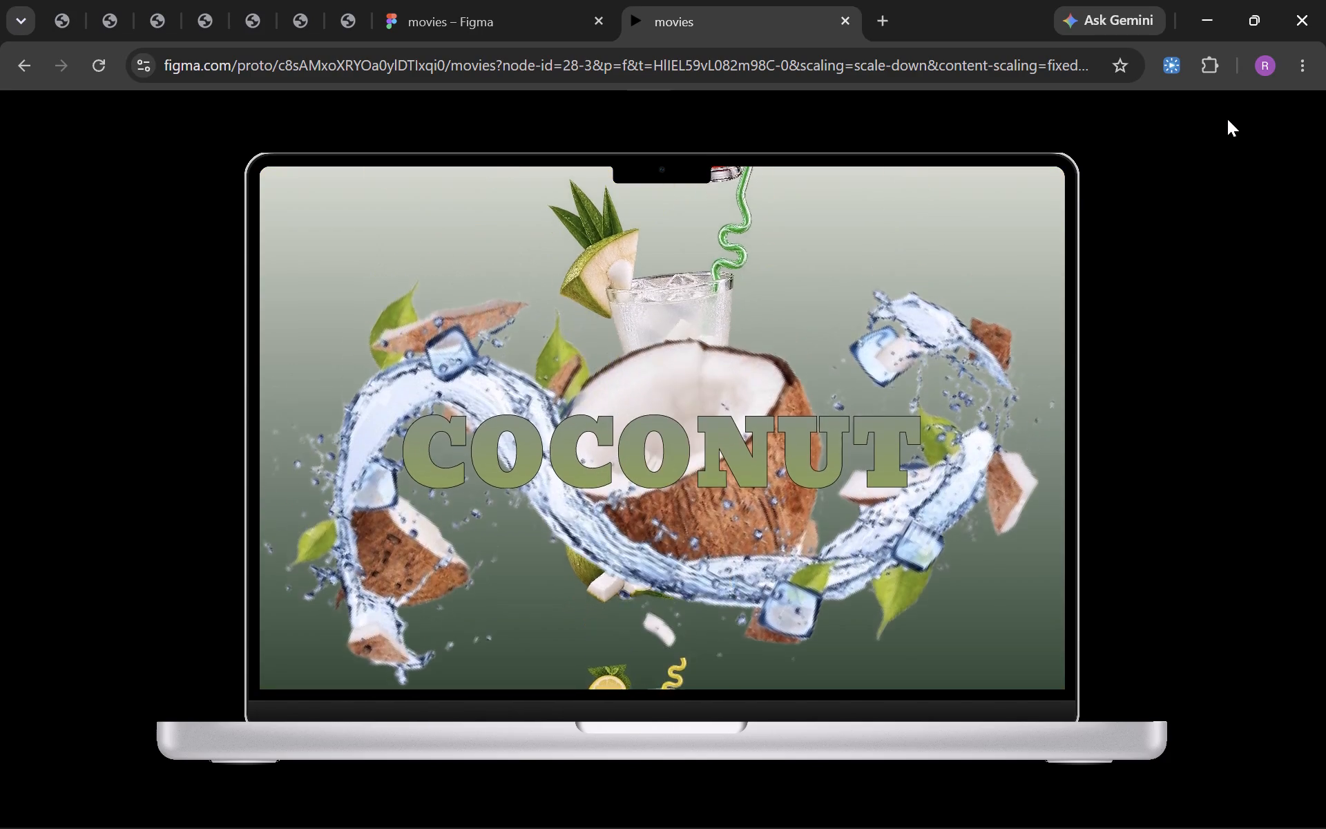
{"action": "key", "text": "Left"}
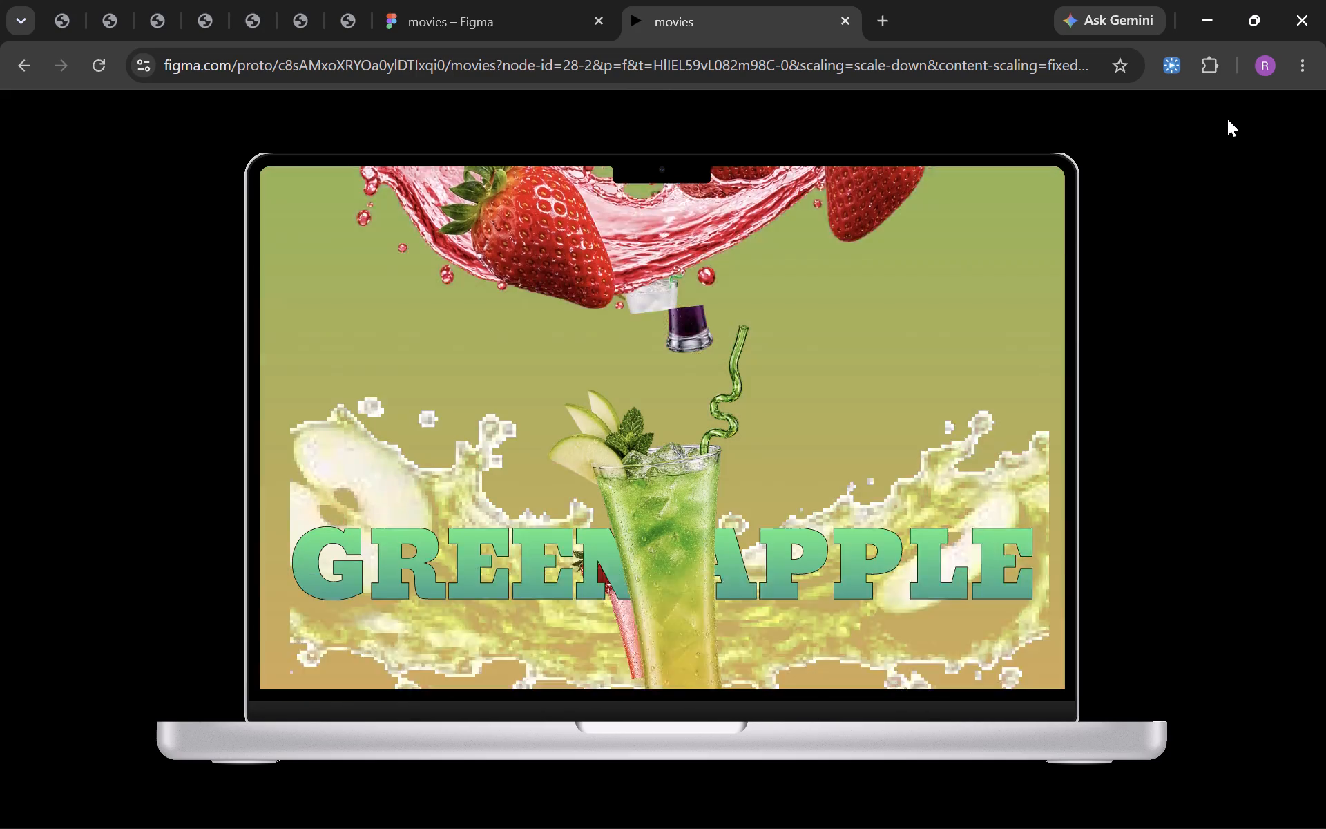
{"action": "key", "text": "Left"}
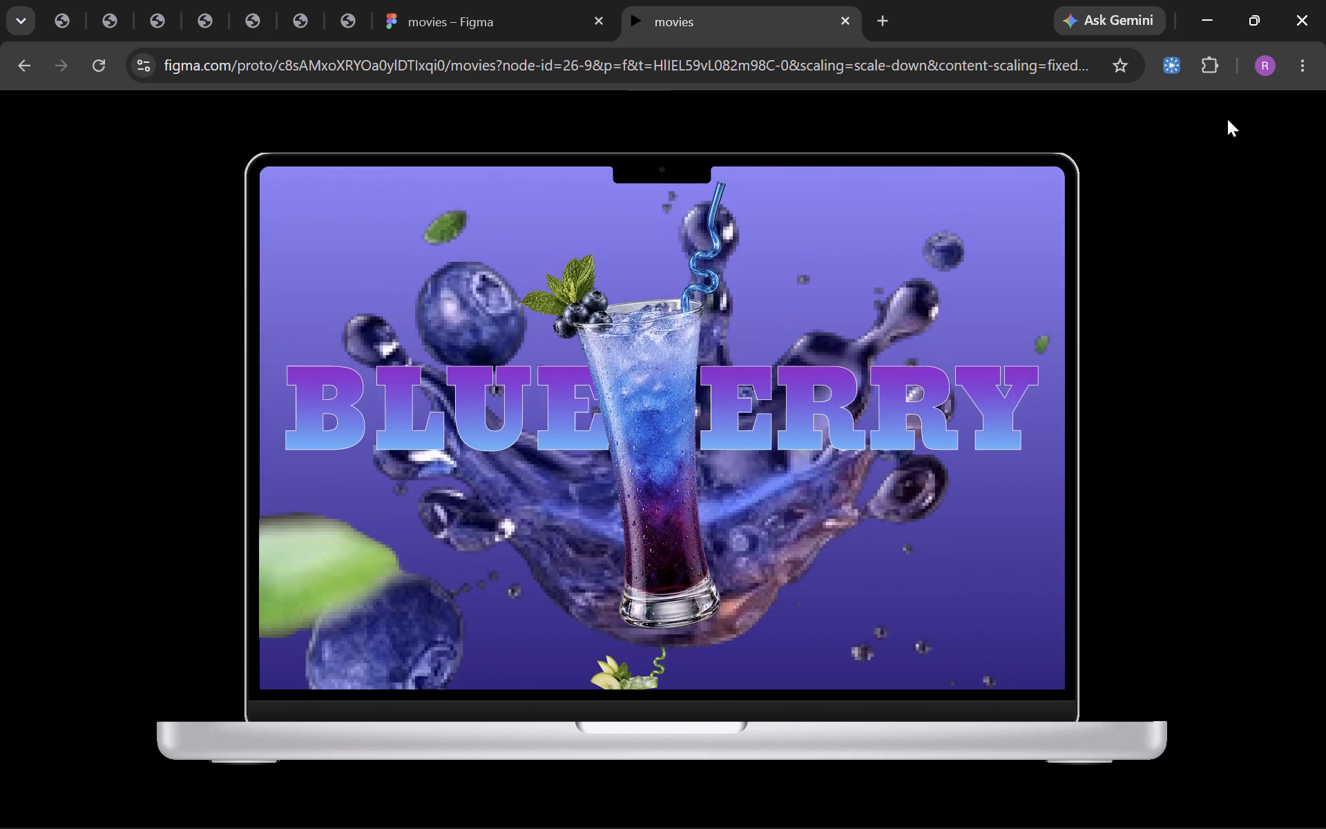
{"action": "key", "text": "Right"}
{"action": "key", "text": "Right"}
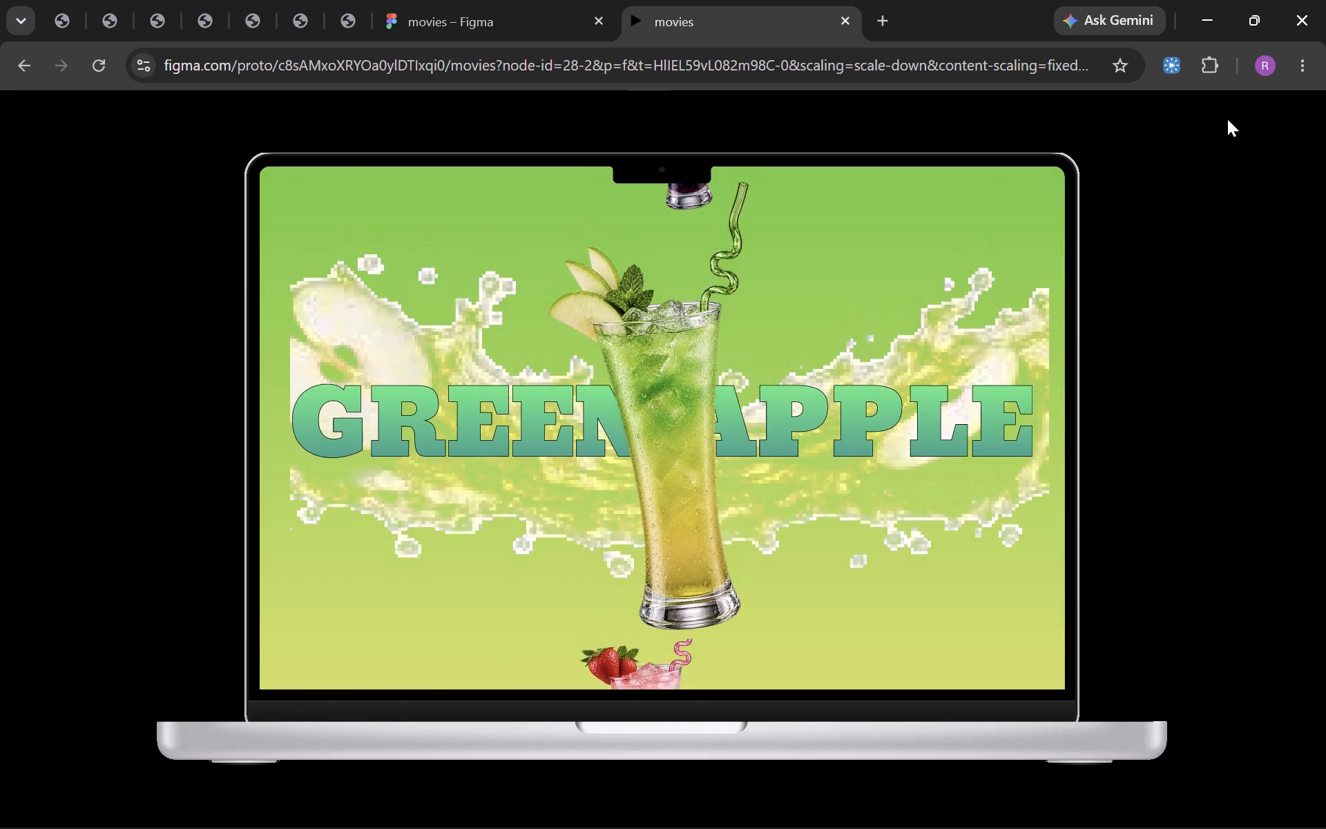
{"action": "key", "text": "Right"}
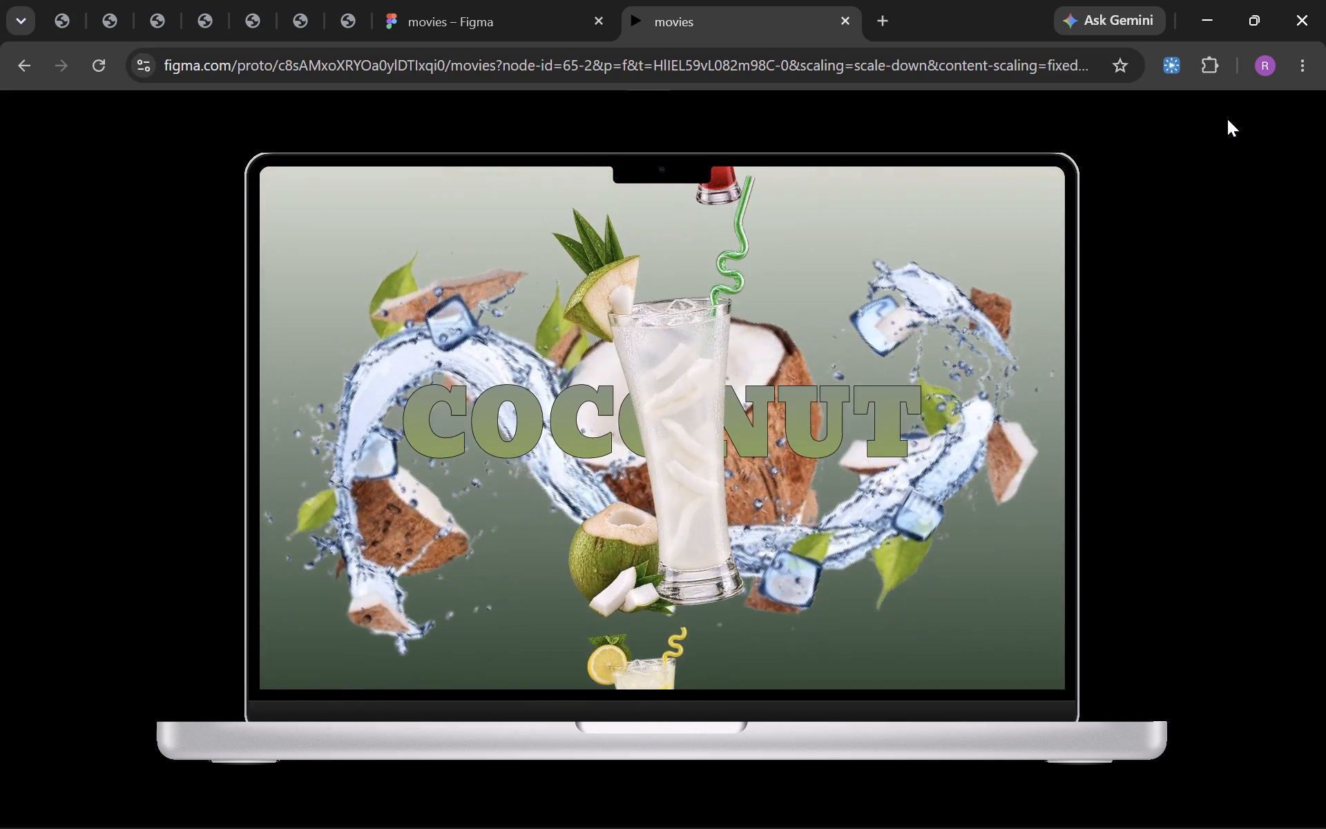
{"action": "key", "text": "Right"}
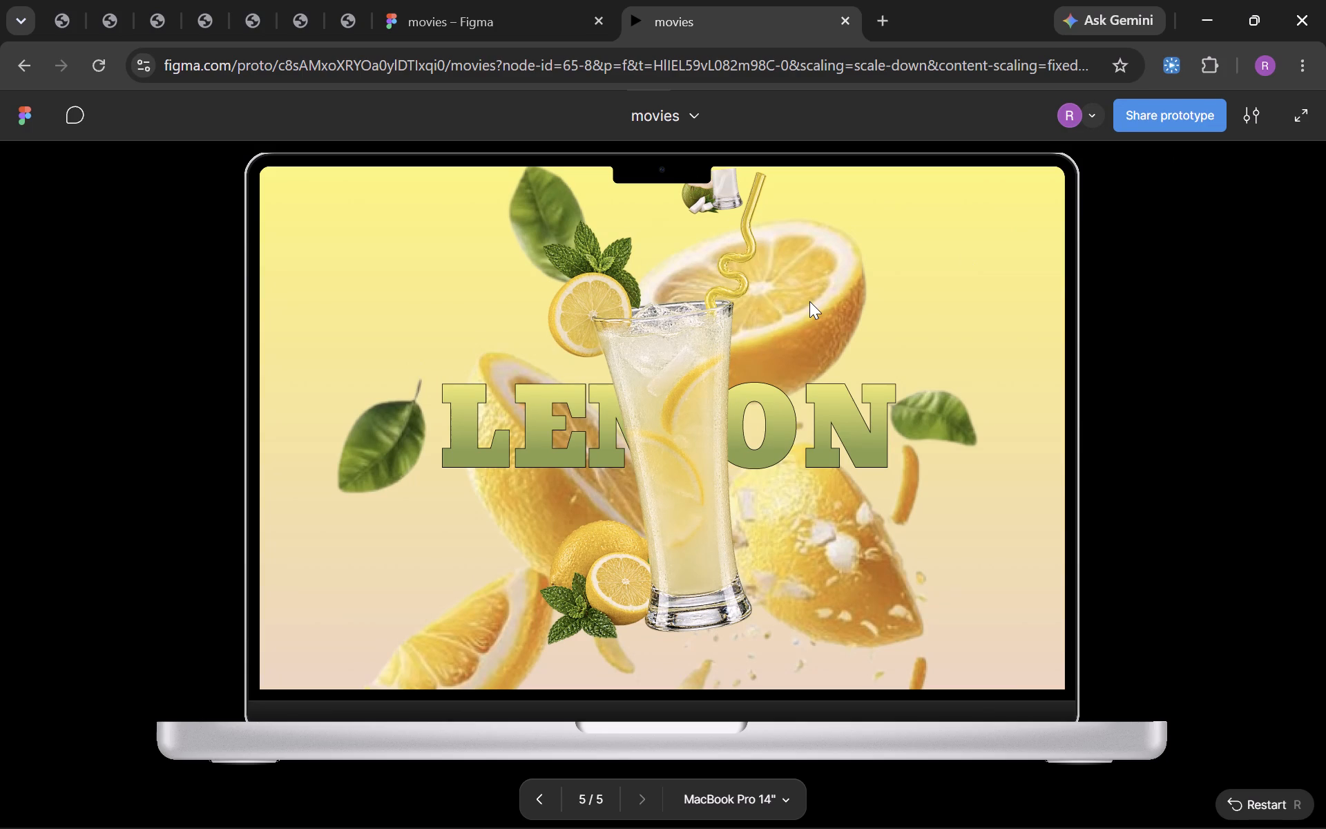
Play the prototype transitions backward in quick succession from the lemon frame to the blueberry frame.
{"action": "key", "text": "Left"}
{"action": "key", "text": "Left"}
{"action": "key", "text": "Left"}
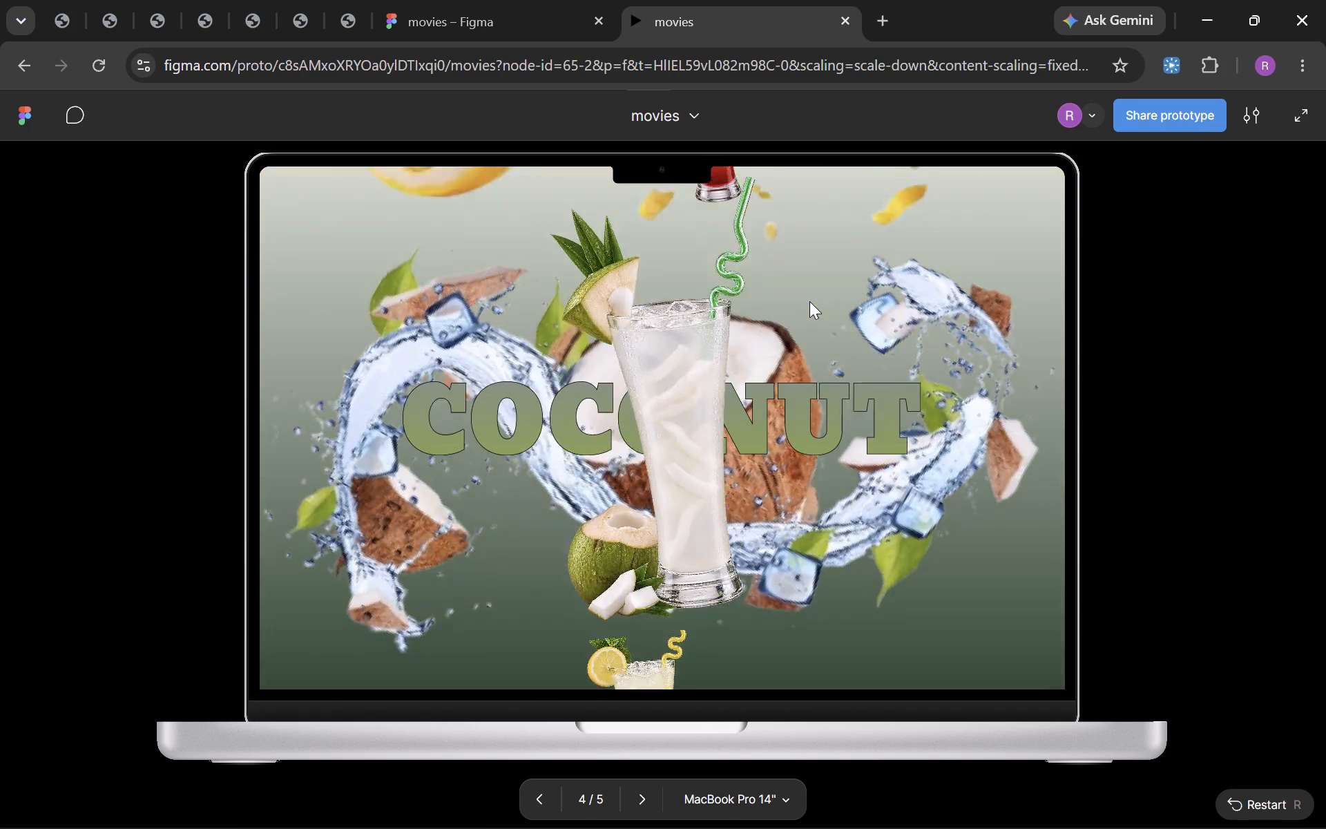
{"action": "key", "text": "Left"}
{"action": "key", "text": "Left"}
{"action": "key", "text": "Left"}
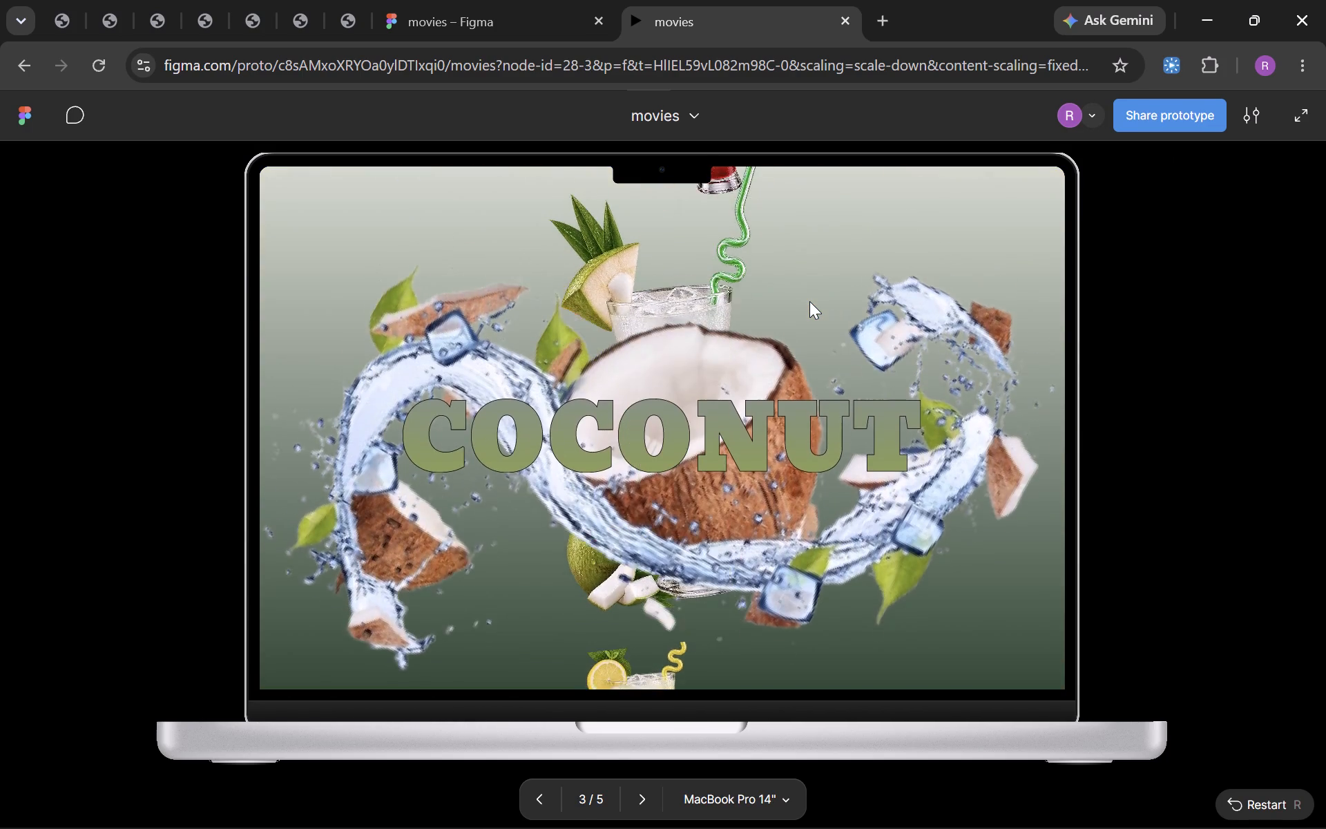
{"action": "key", "text": "Left"}
{"action": "key", "text": "Left"}
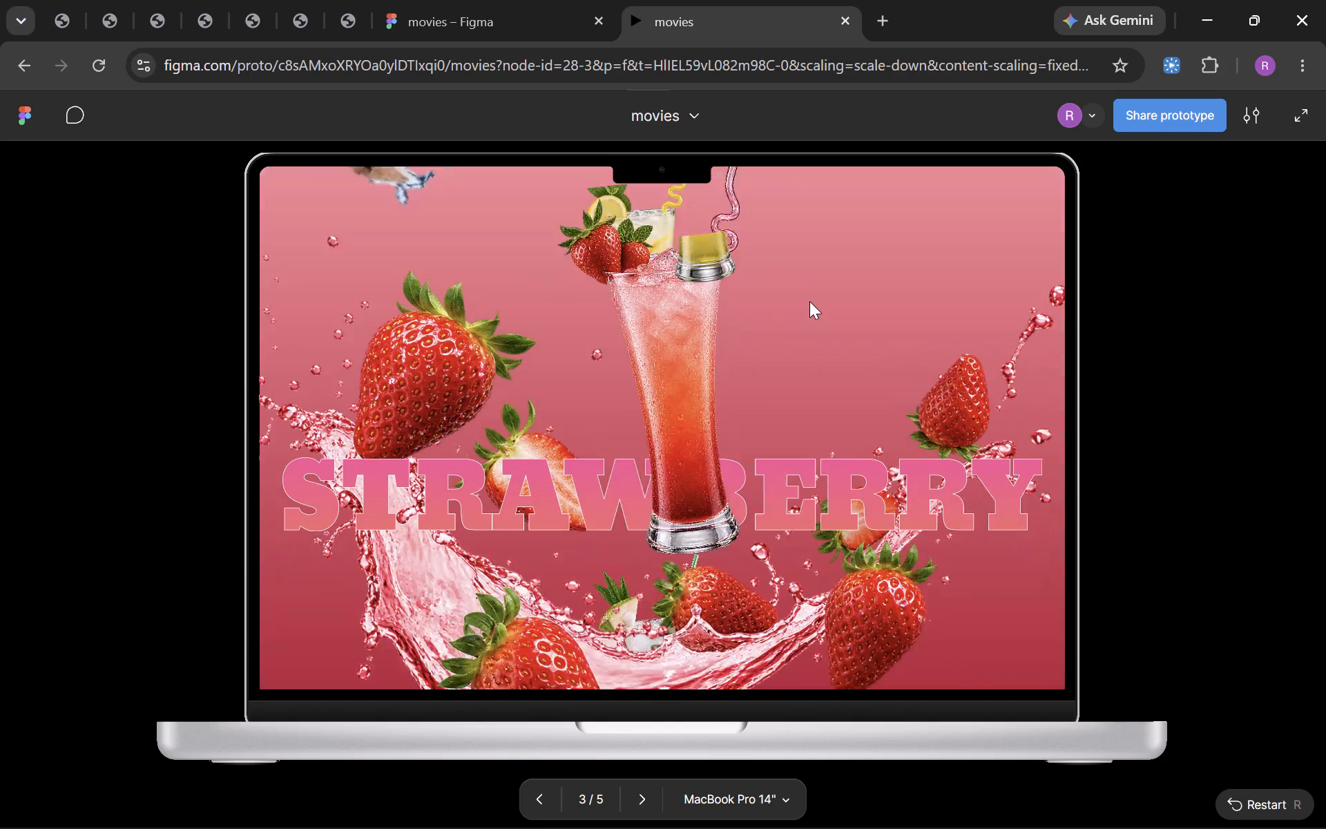
{"action": "key", "text": "Left"}
{"action": "key", "text": "Left"}
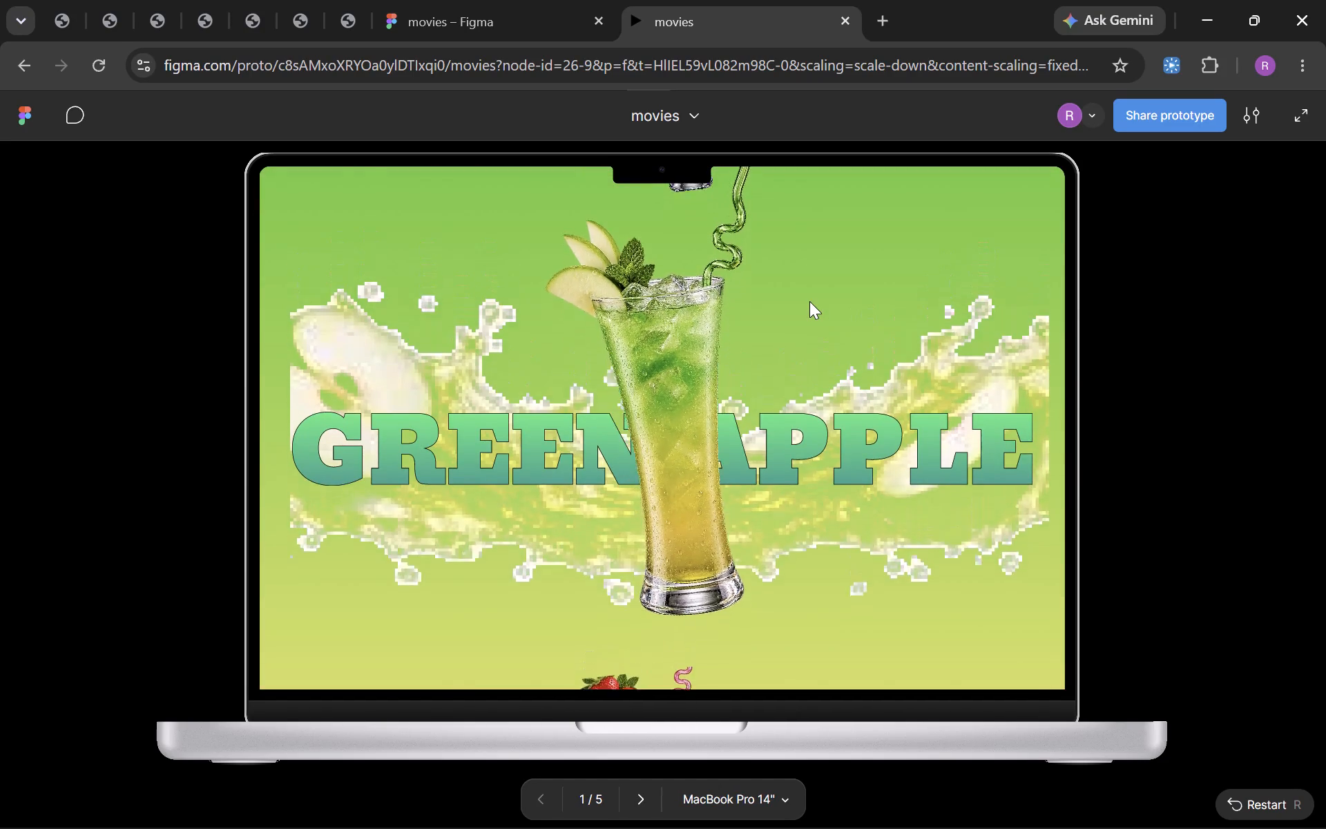
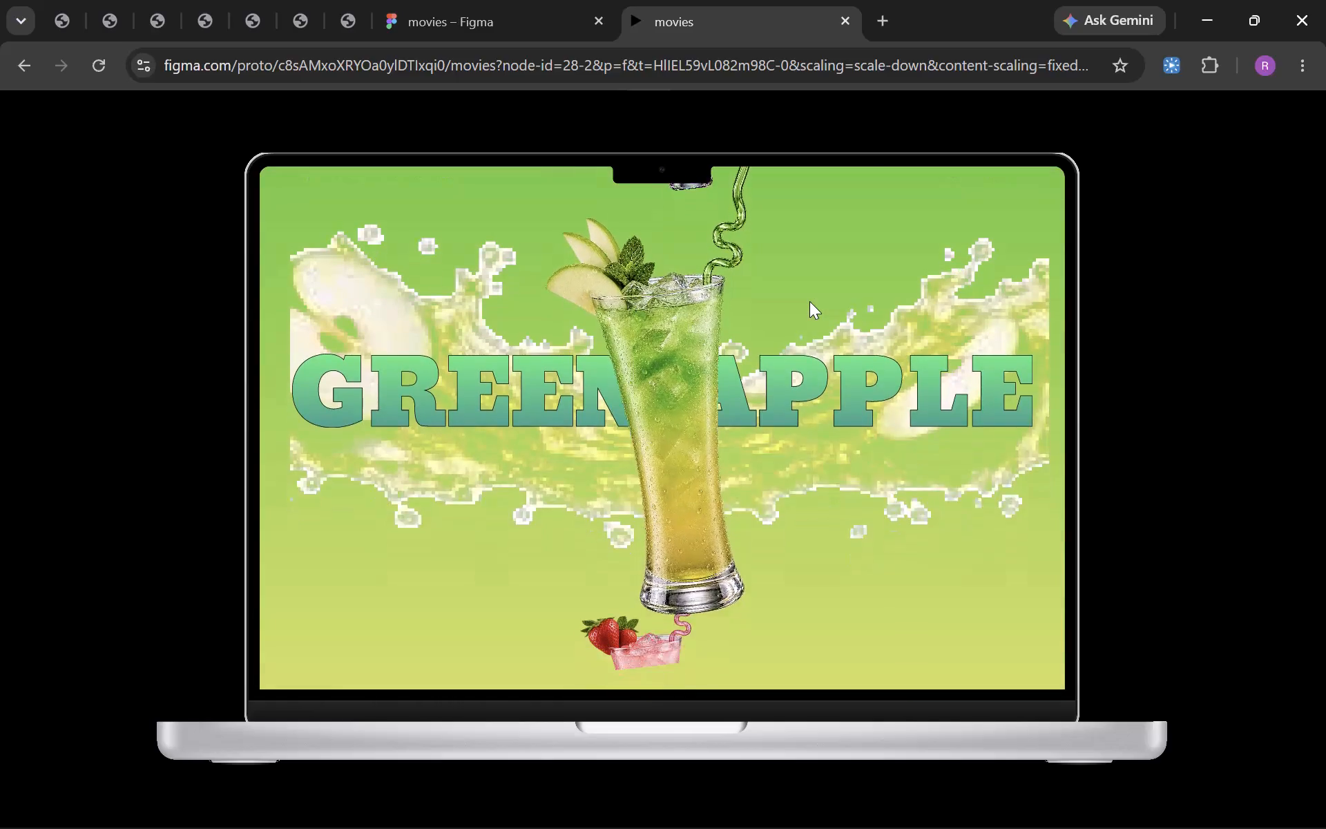
Replay the prototype transitions forward through strawberry and coconut to the lemon frame, and back to the strawberry frame.
{"action": "key", "text": "Right"}
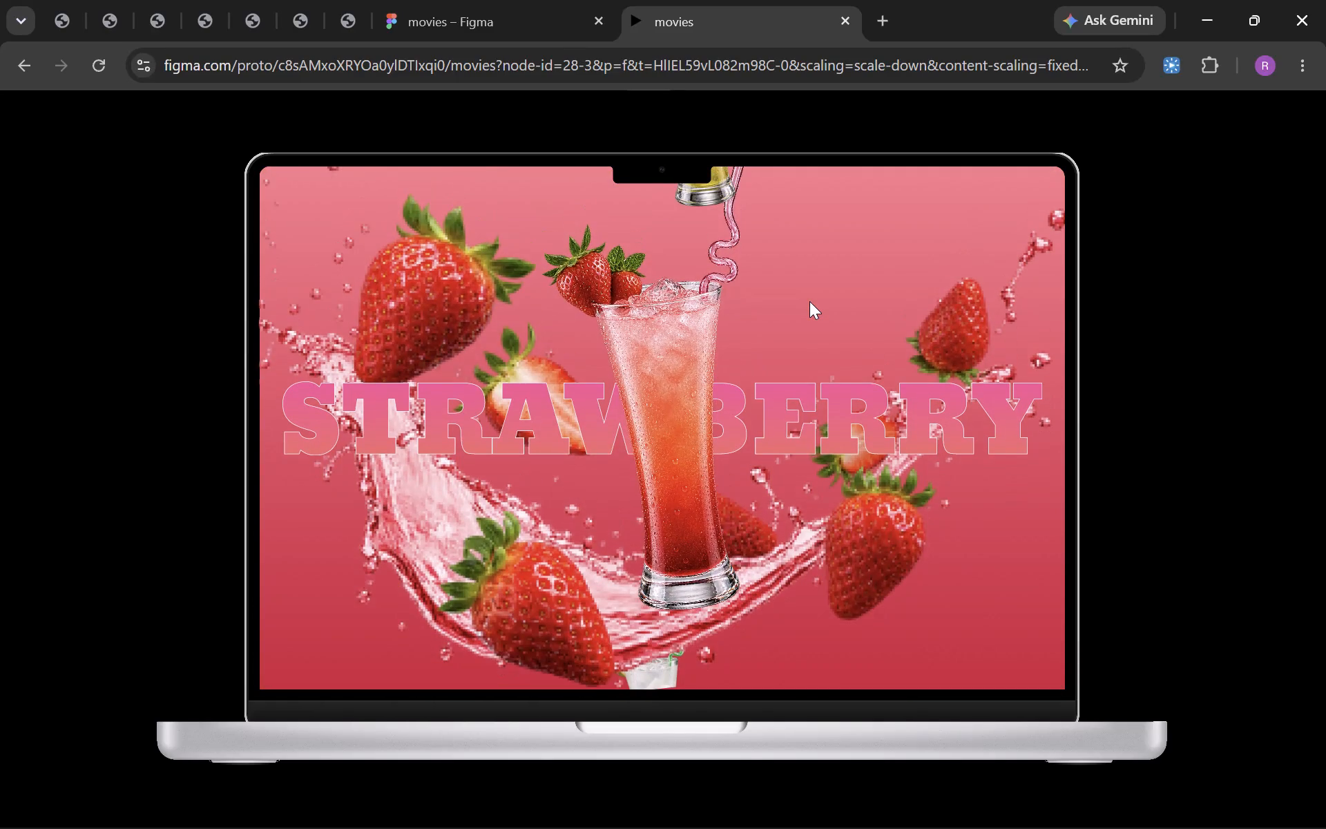
{"action": "key", "text": "Right"}
{"action": "key", "text": "Right"}
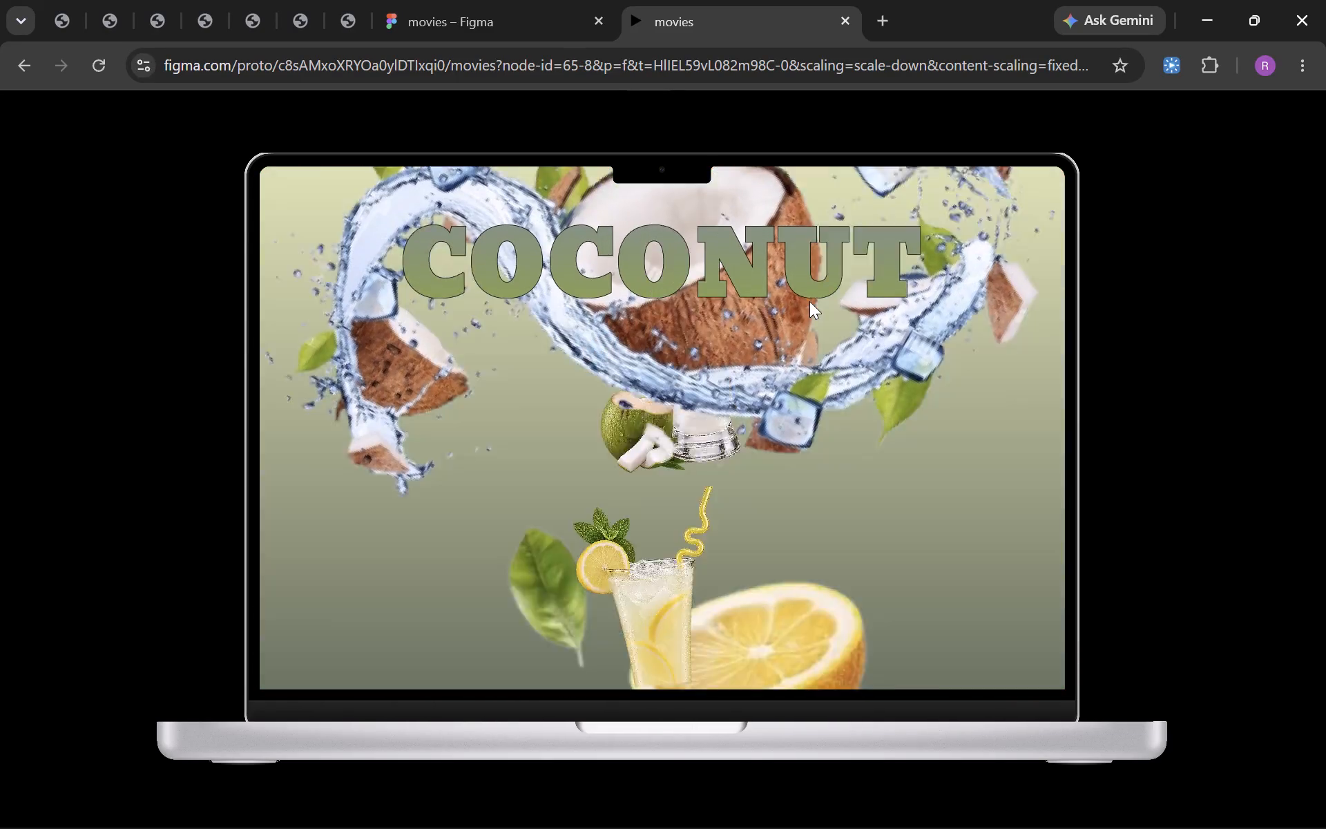
{"action": "key", "text": "Right"}
{"action": "key", "text": "Left"}
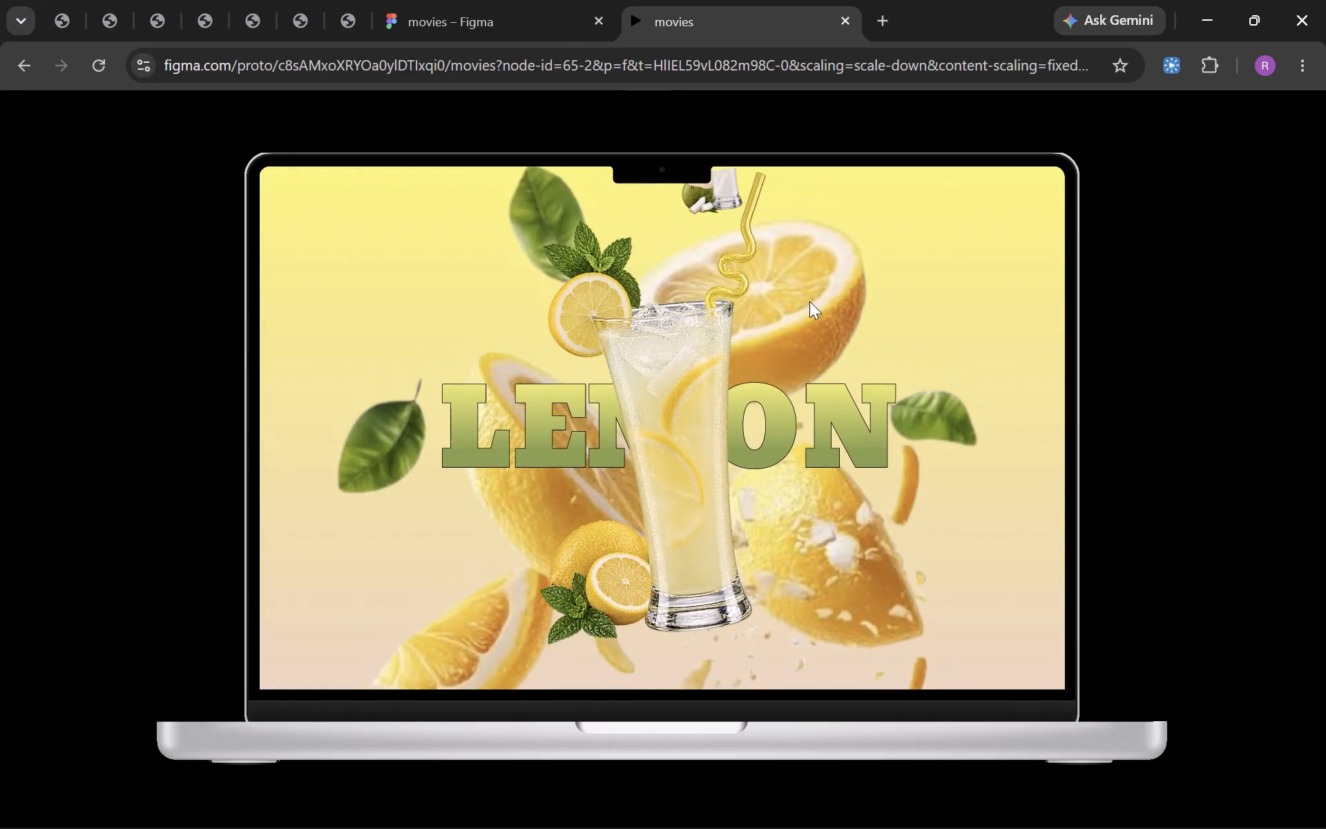
{"action": "key", "text": "Left"}
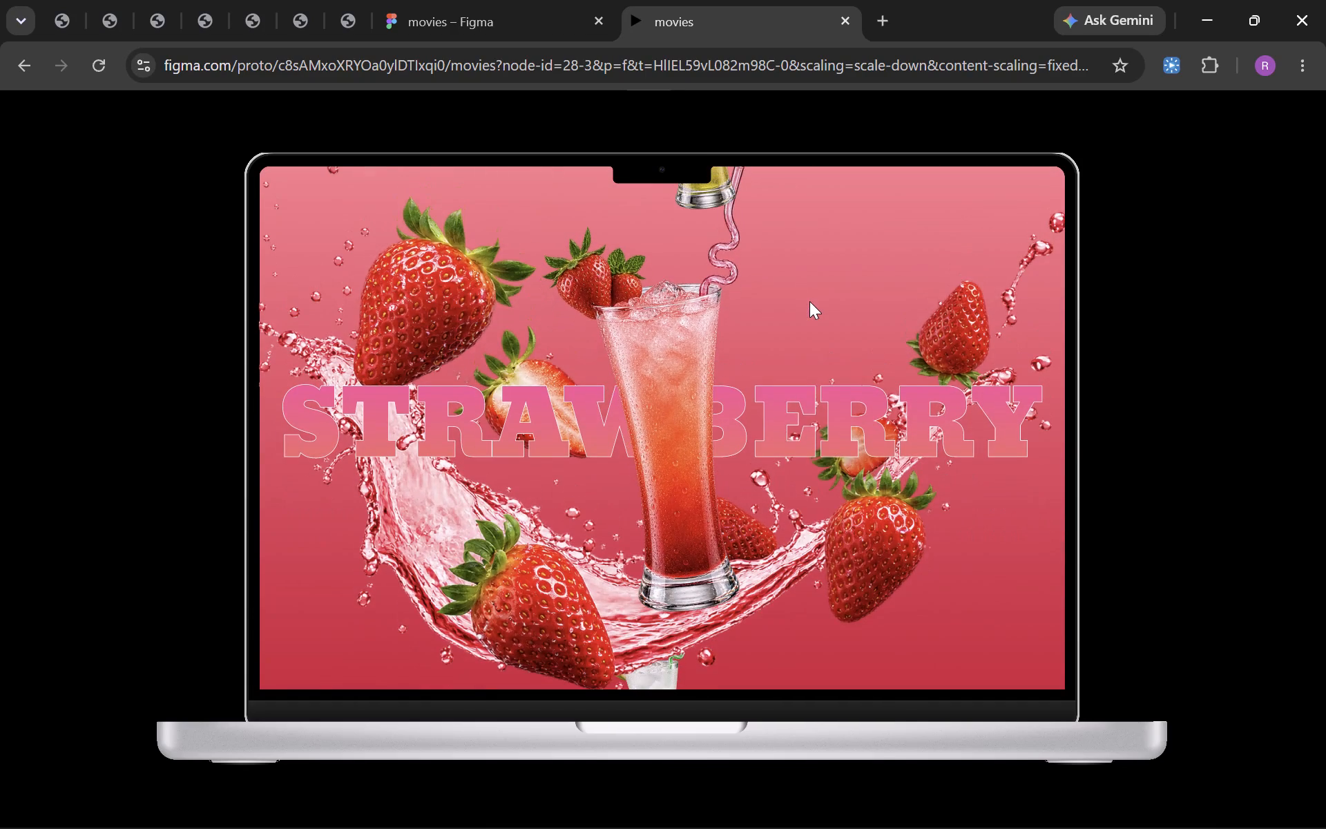
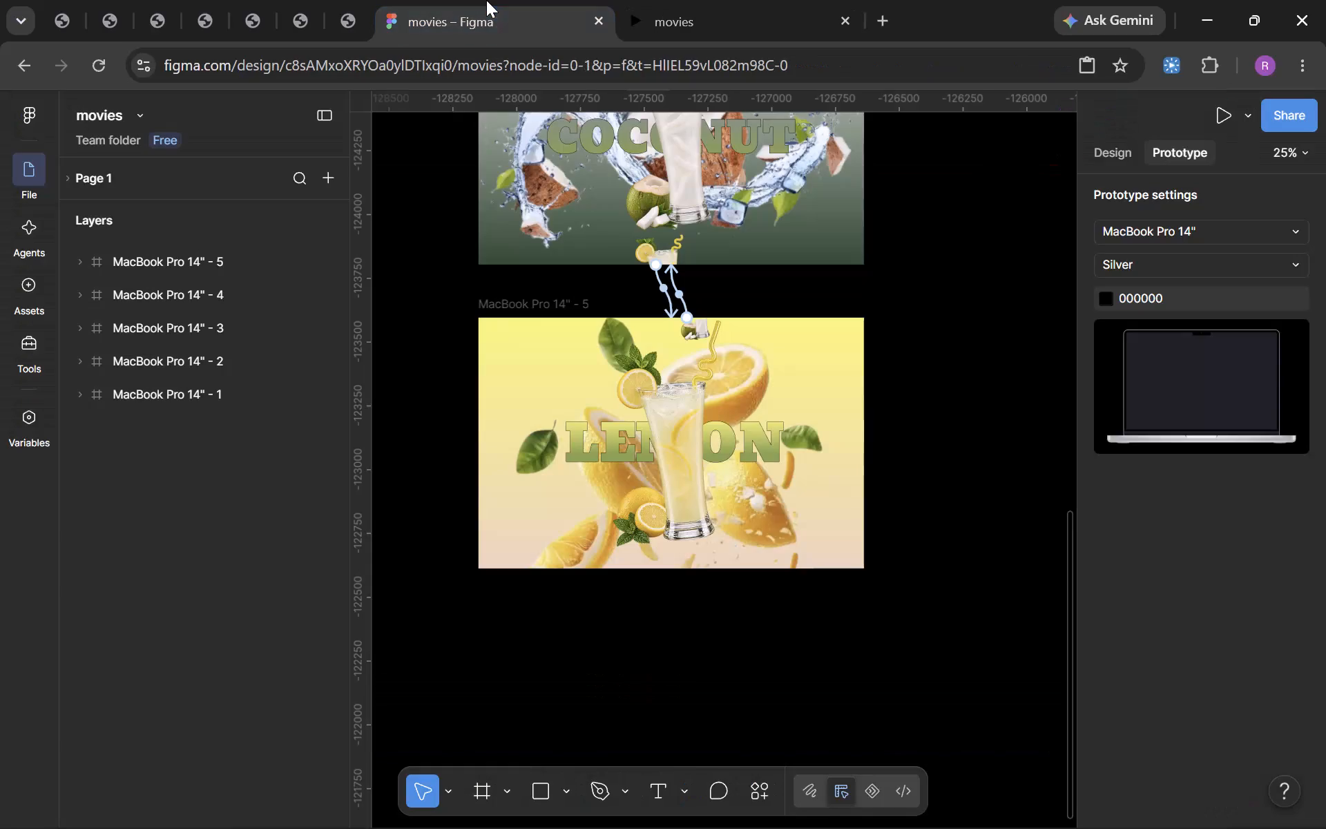
Switch to the design properties and open the sharing options for the movies file.
{"action": "scroll", "coordinate": [1015, 368], "scroll_direction": "up", "scroll_amount": 15}
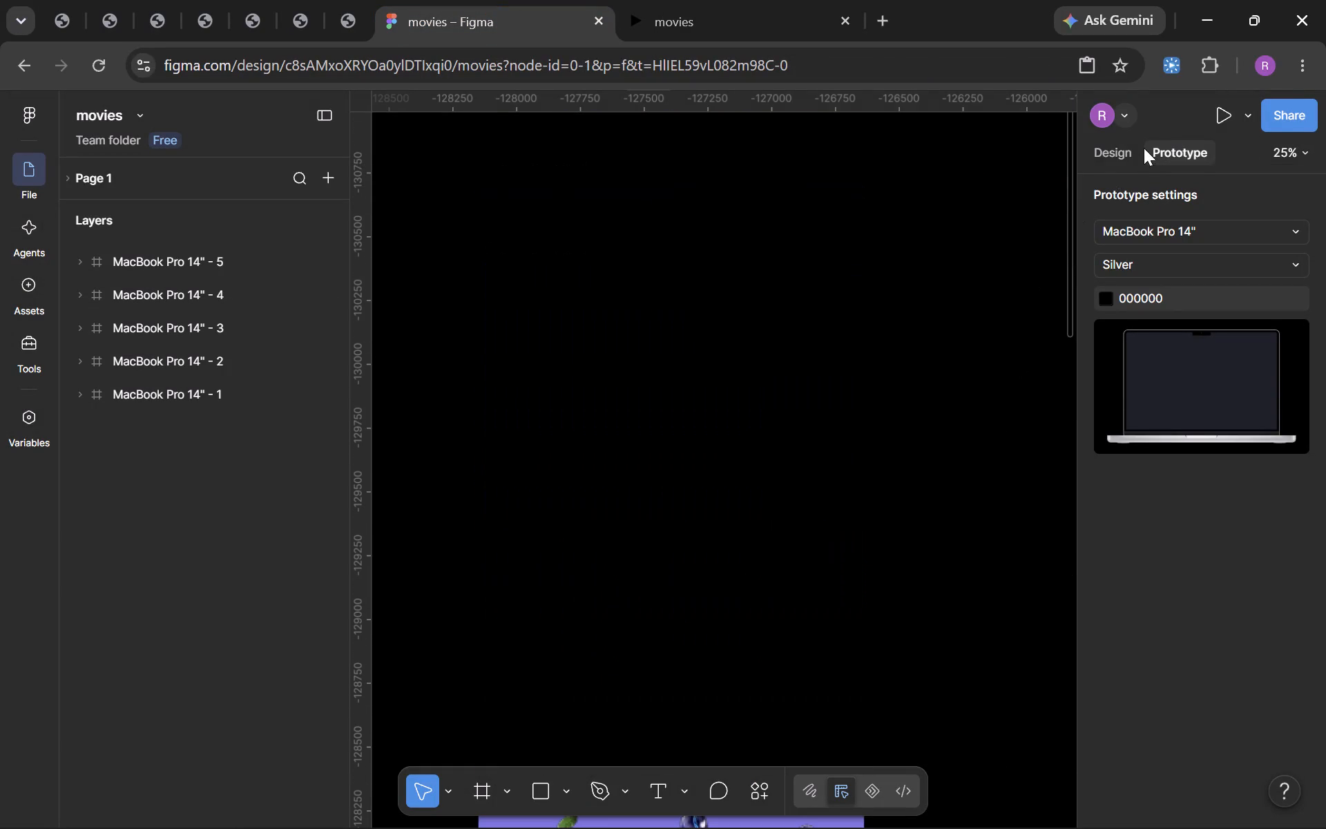
{"action": "left_click", "coordinate": [1120, 149]}
{"action": "left_click", "coordinate": [1294, 114]}
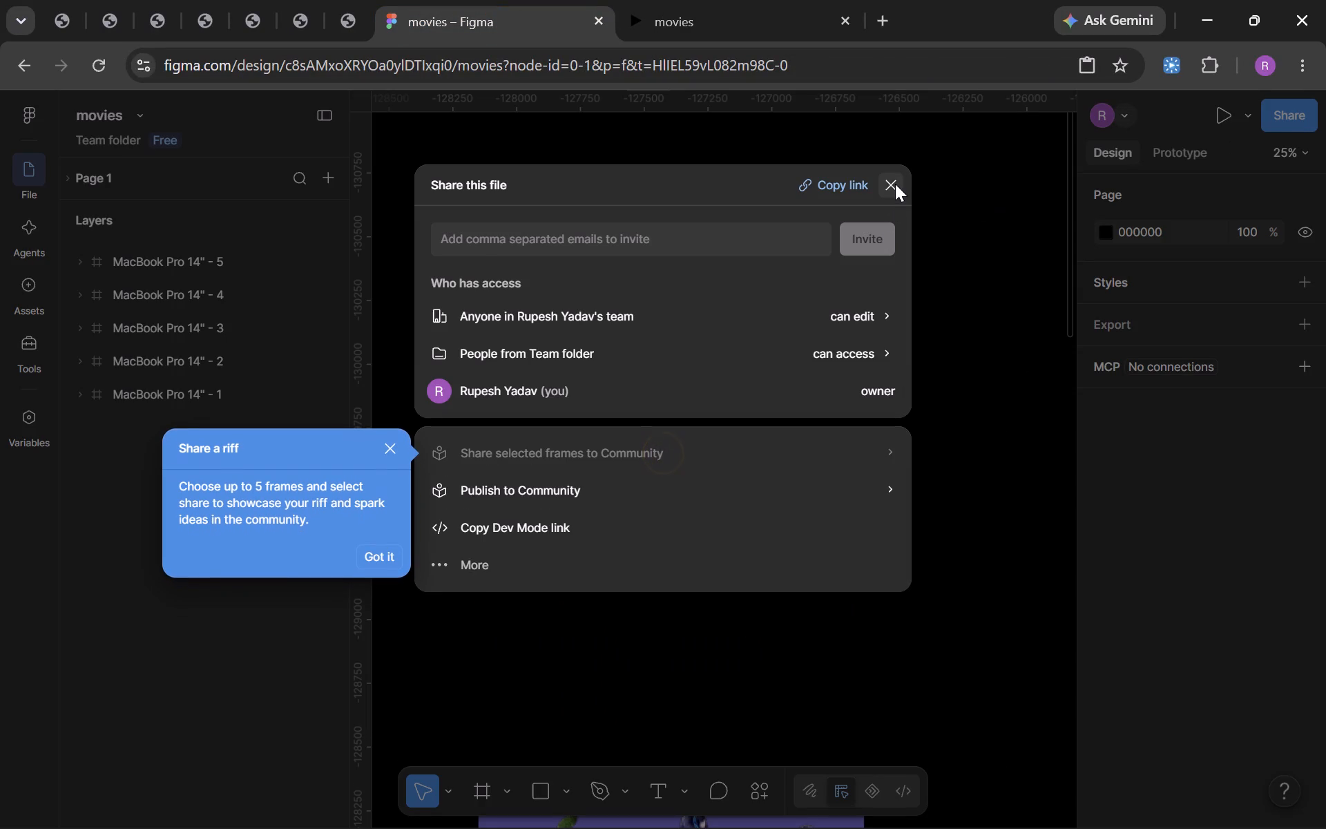
{"action": "left_click", "coordinate": [895, 184]}
{"action": "scroll", "coordinate": [963, 464], "scroll_direction": "down", "scroll_amount": 4}
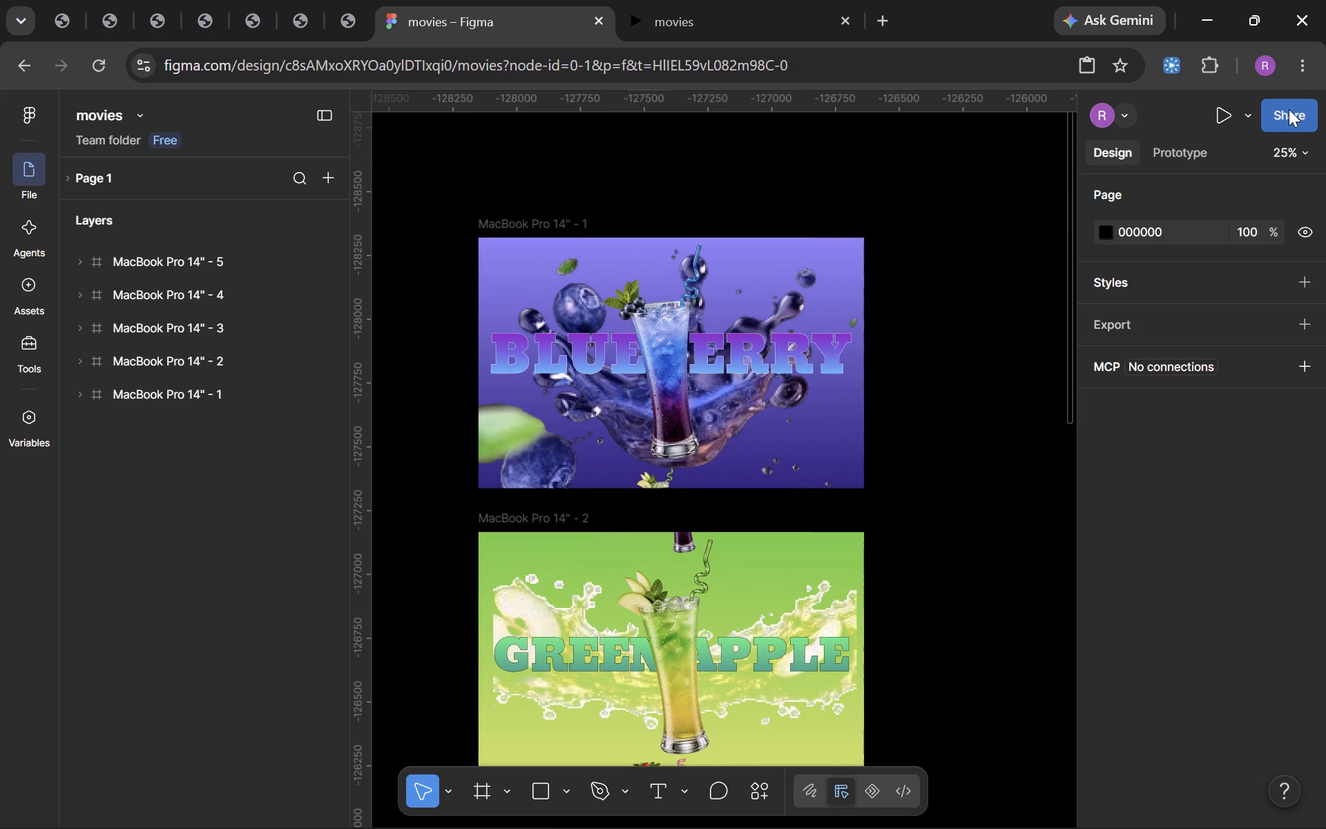
{"action": "left_click", "coordinate": [1289, 109]}
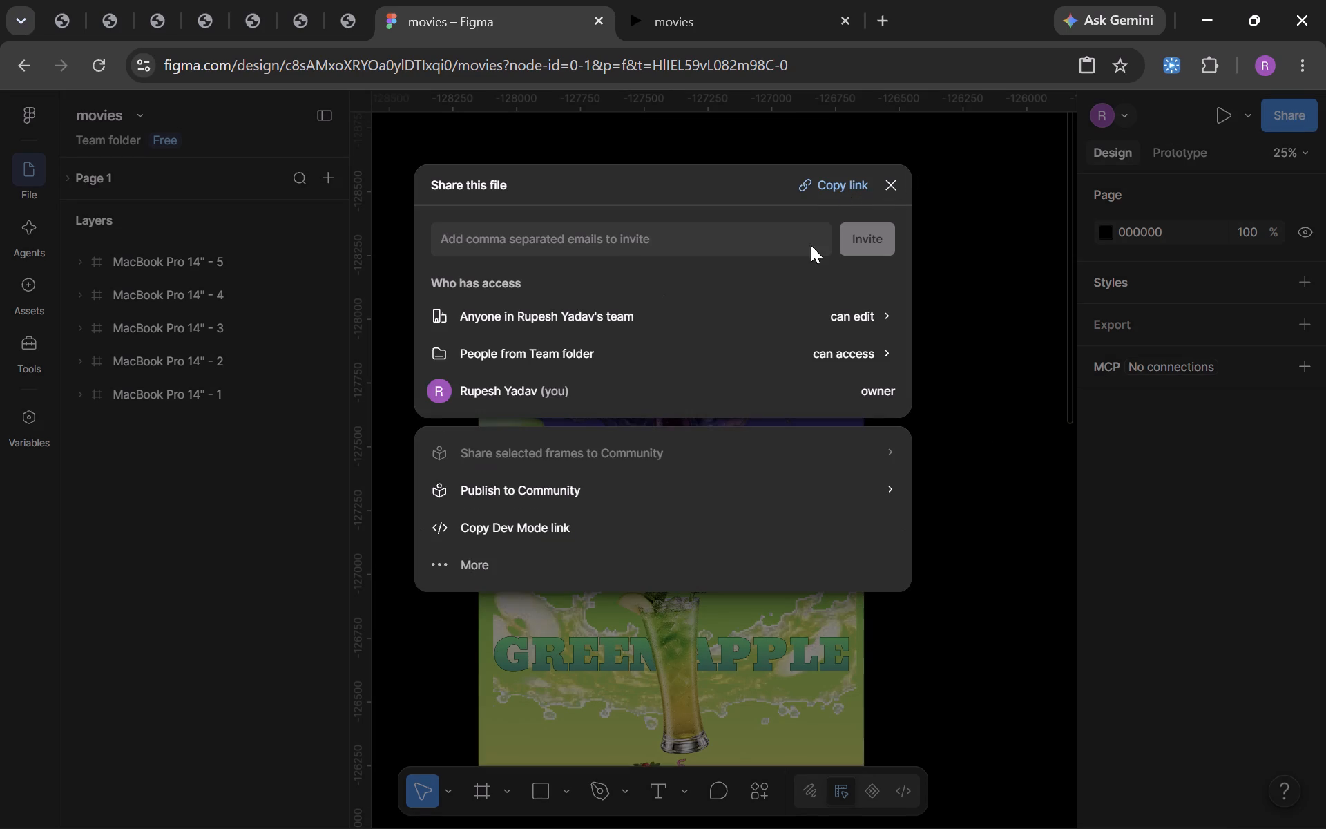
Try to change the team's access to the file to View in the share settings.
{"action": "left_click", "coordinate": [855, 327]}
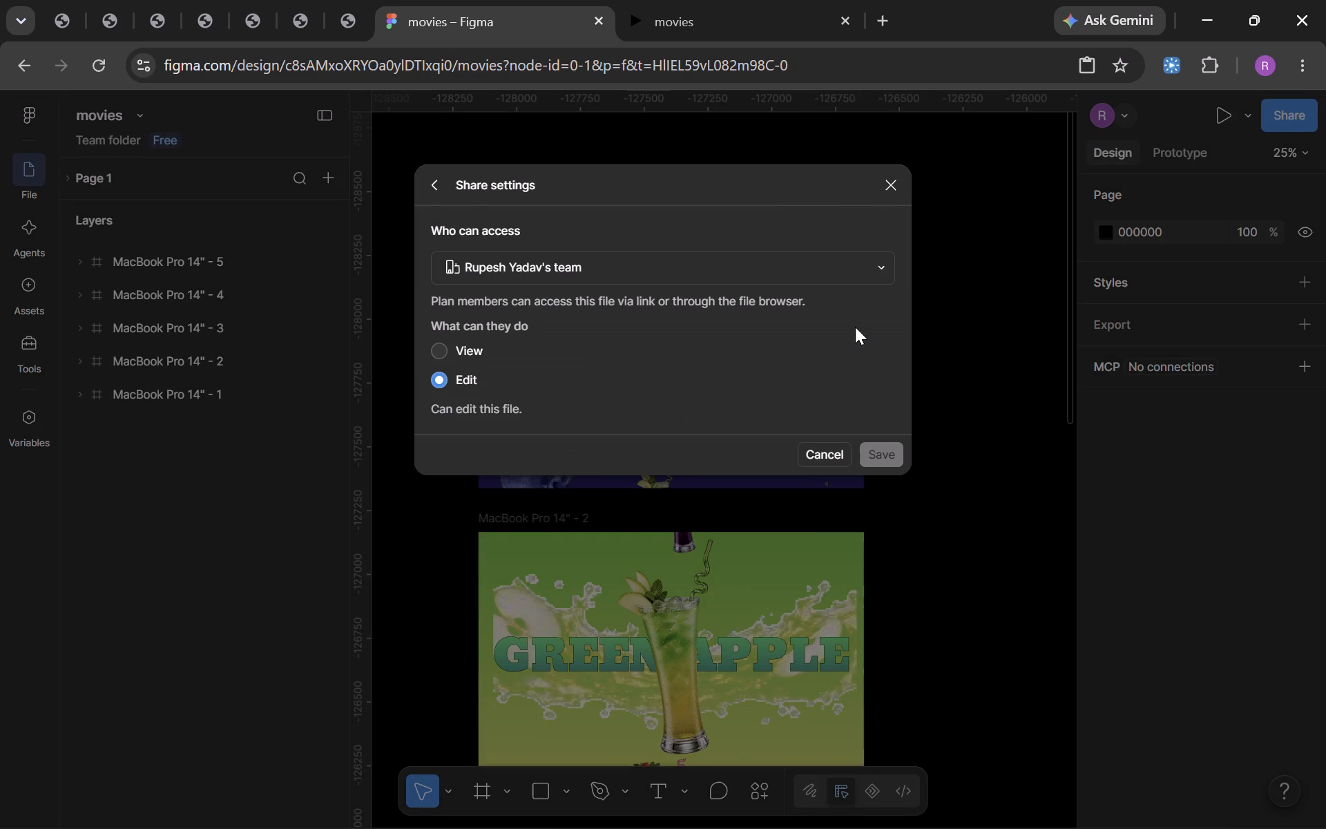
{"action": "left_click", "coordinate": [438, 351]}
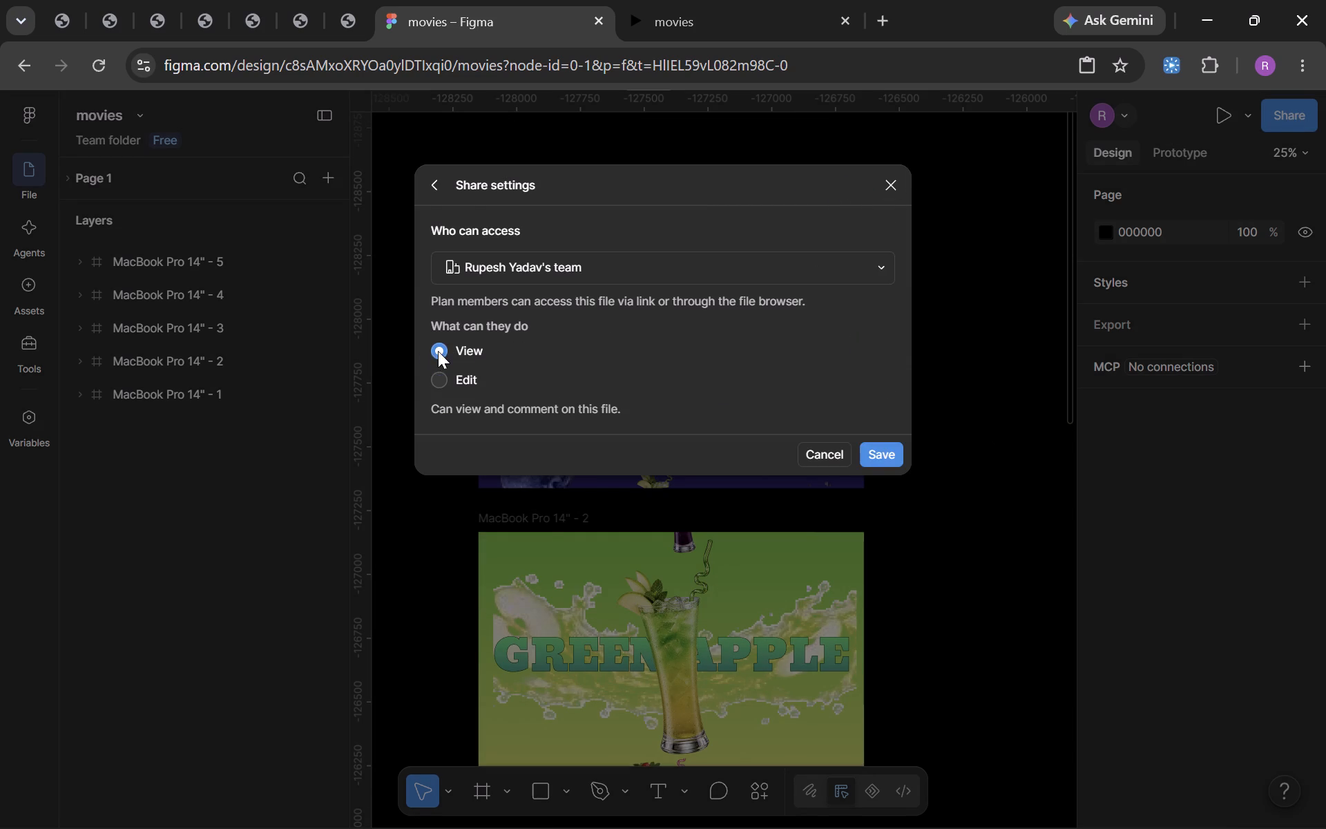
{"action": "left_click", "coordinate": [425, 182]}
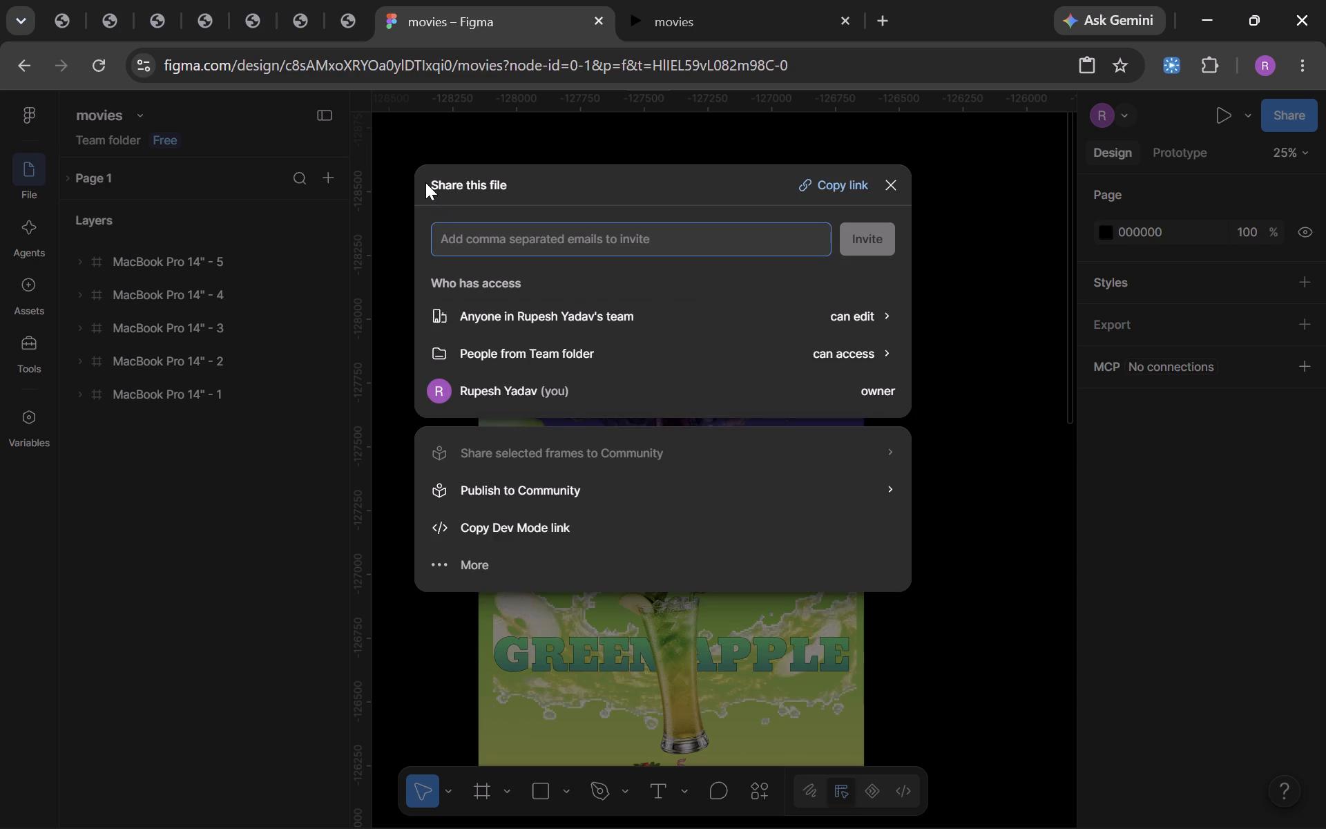
Review who can access the file through the Team folder permissions.
{"action": "left_click", "coordinate": [806, 365]}
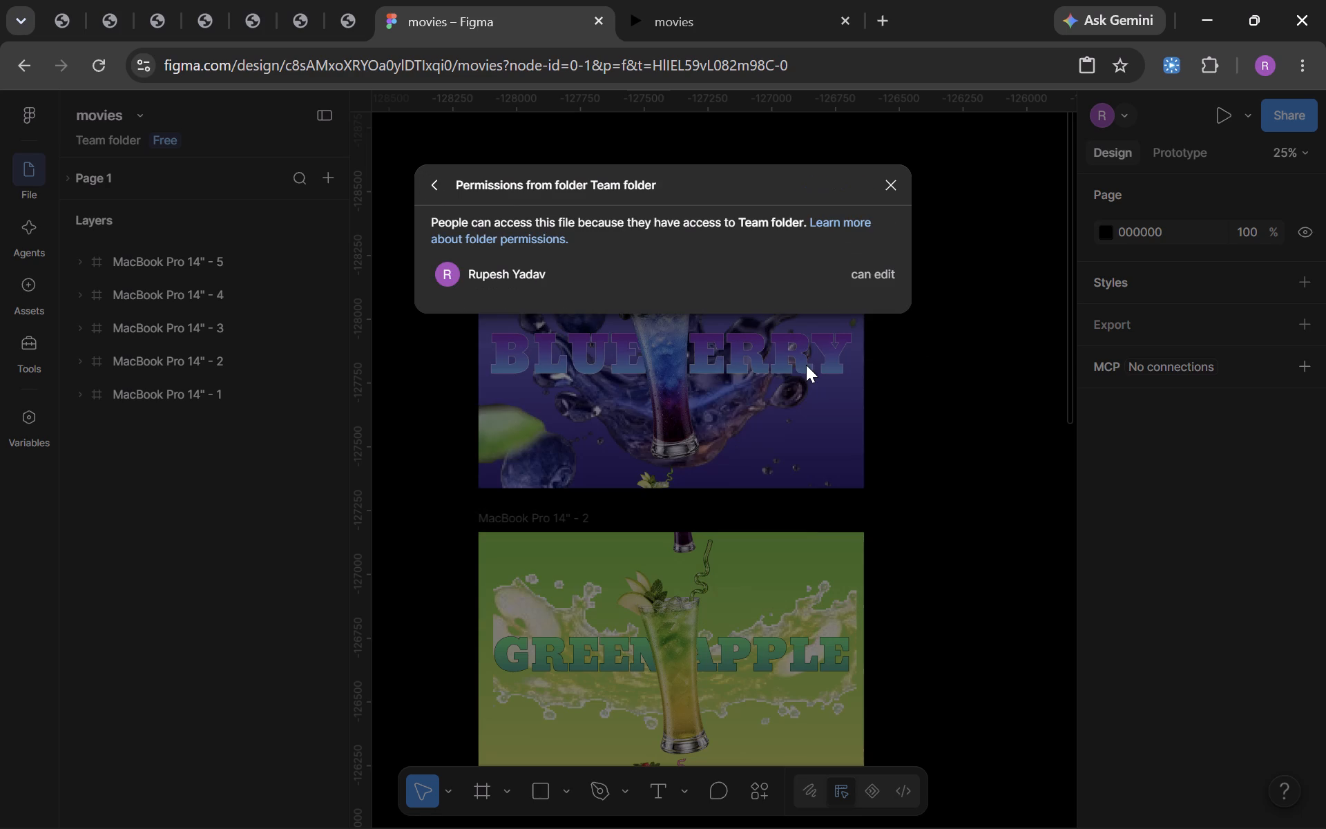
{"action": "left_click", "coordinate": [434, 187]}
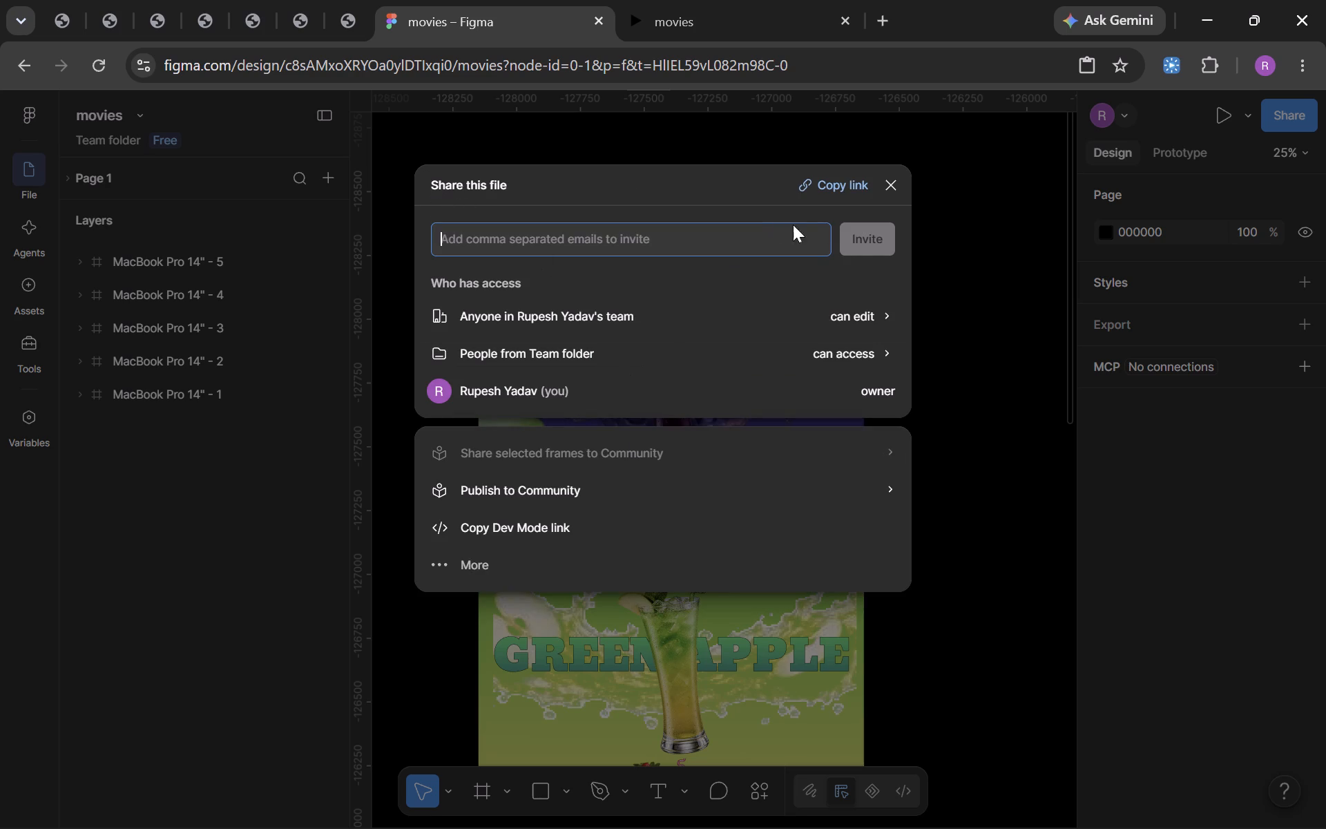
Copy the share link of the movies file.
{"action": "left_click", "coordinate": [832, 178]}
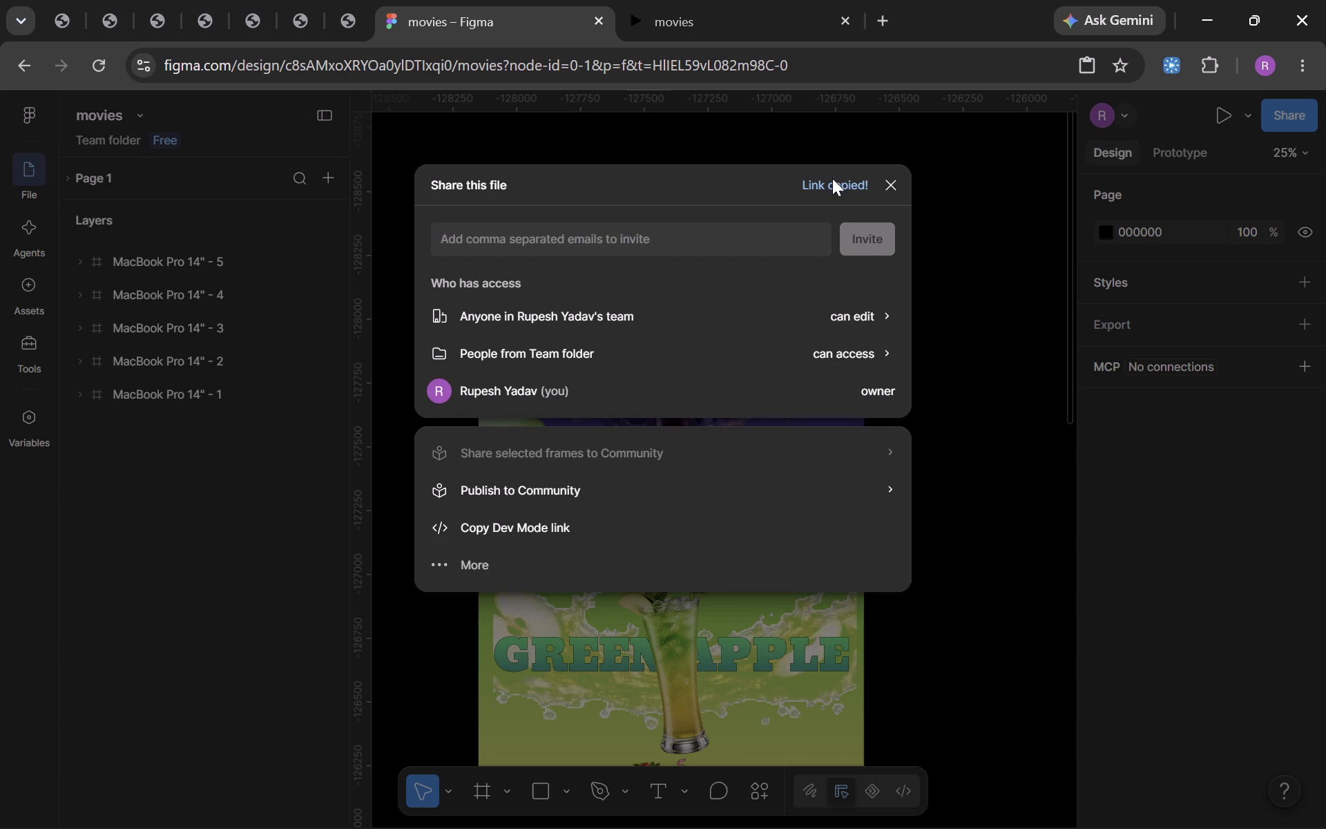
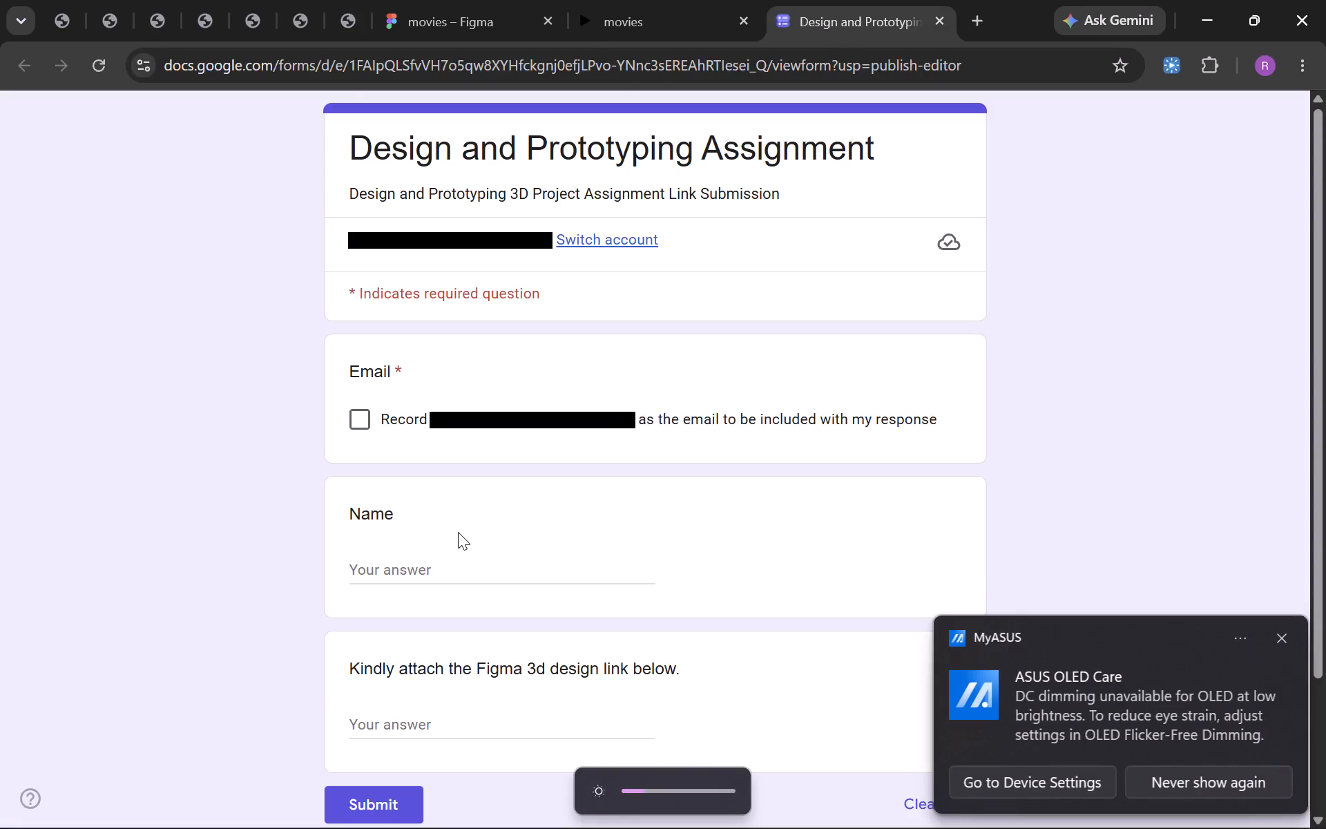
Paste the copied Figma file link as the answer to the 3D design link question.
{"action": "scroll", "coordinate": [387, 656], "scroll_direction": "down", "scroll_amount": 2}
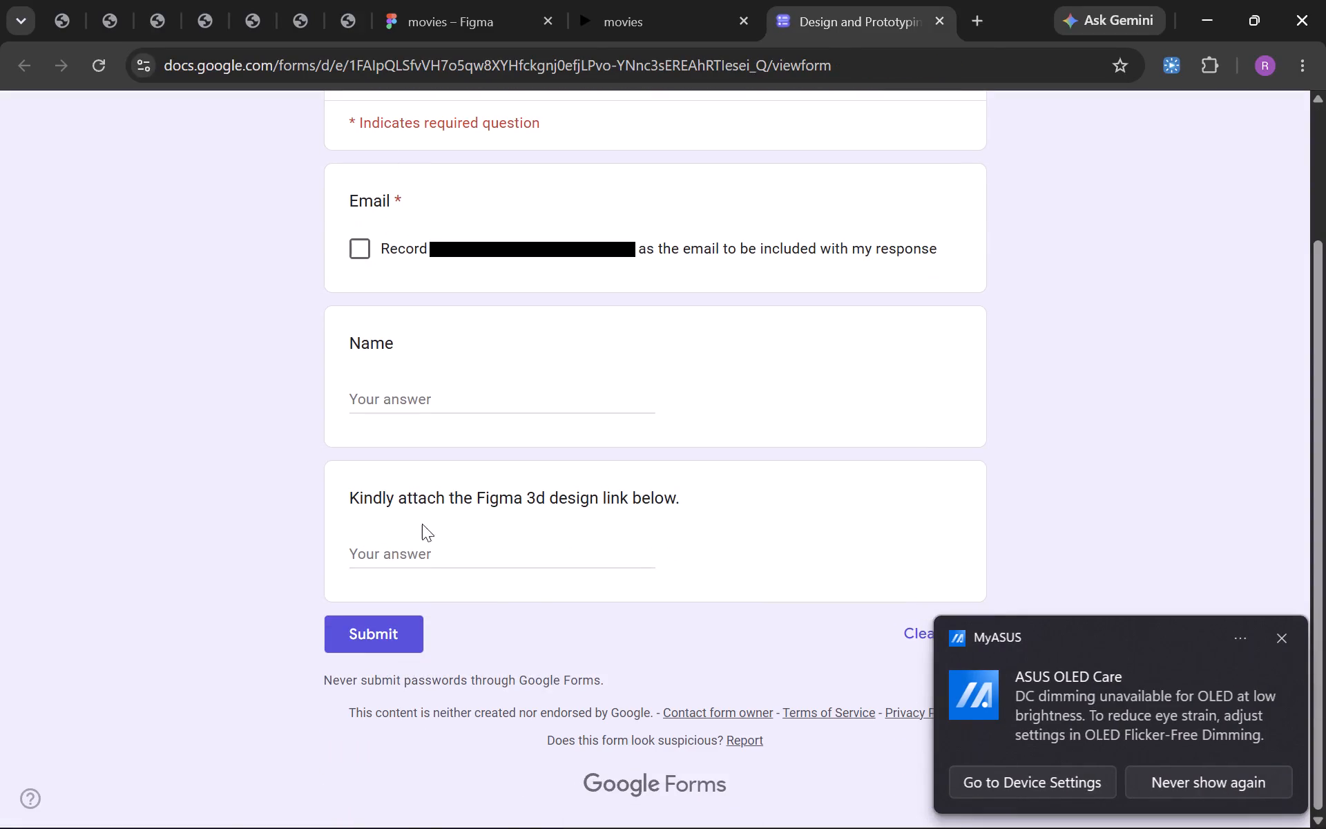
{"action": "left_click", "coordinate": [407, 546]}
{"action": "key", "text": "ctrl+v"}
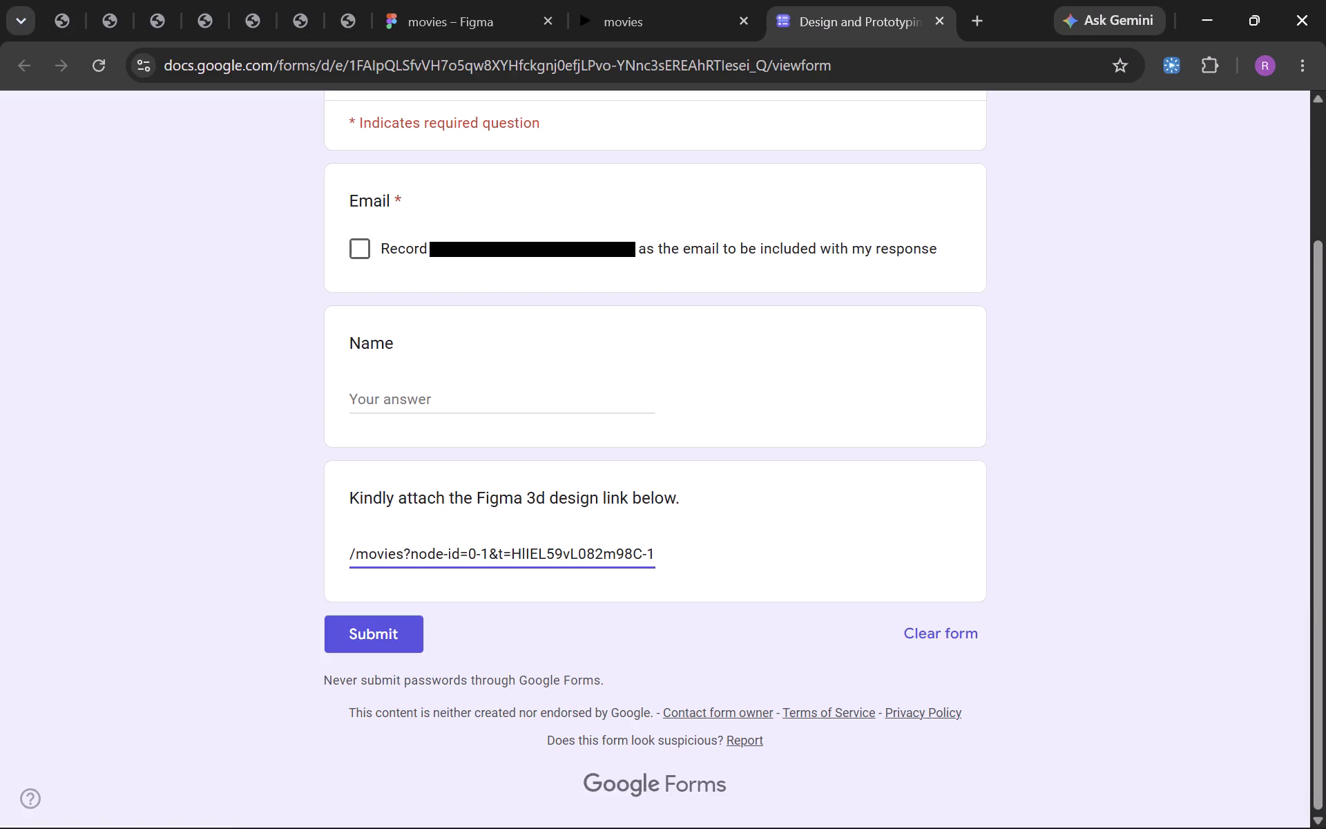
Enter the student's name in the Name question of the assignment form.
{"action": "left_click", "coordinate": [414, 405]}
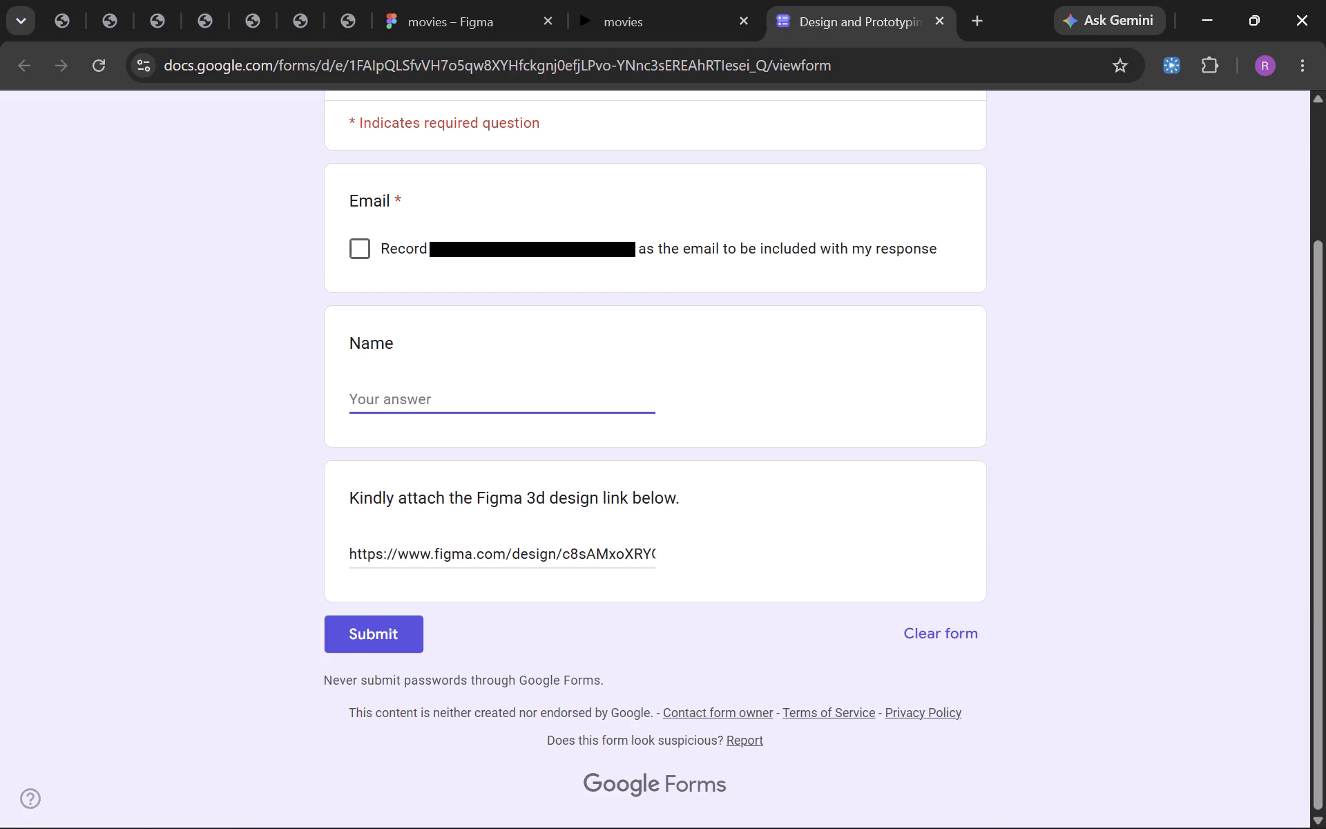
{"action": "left_click", "coordinate": [414, 405]}
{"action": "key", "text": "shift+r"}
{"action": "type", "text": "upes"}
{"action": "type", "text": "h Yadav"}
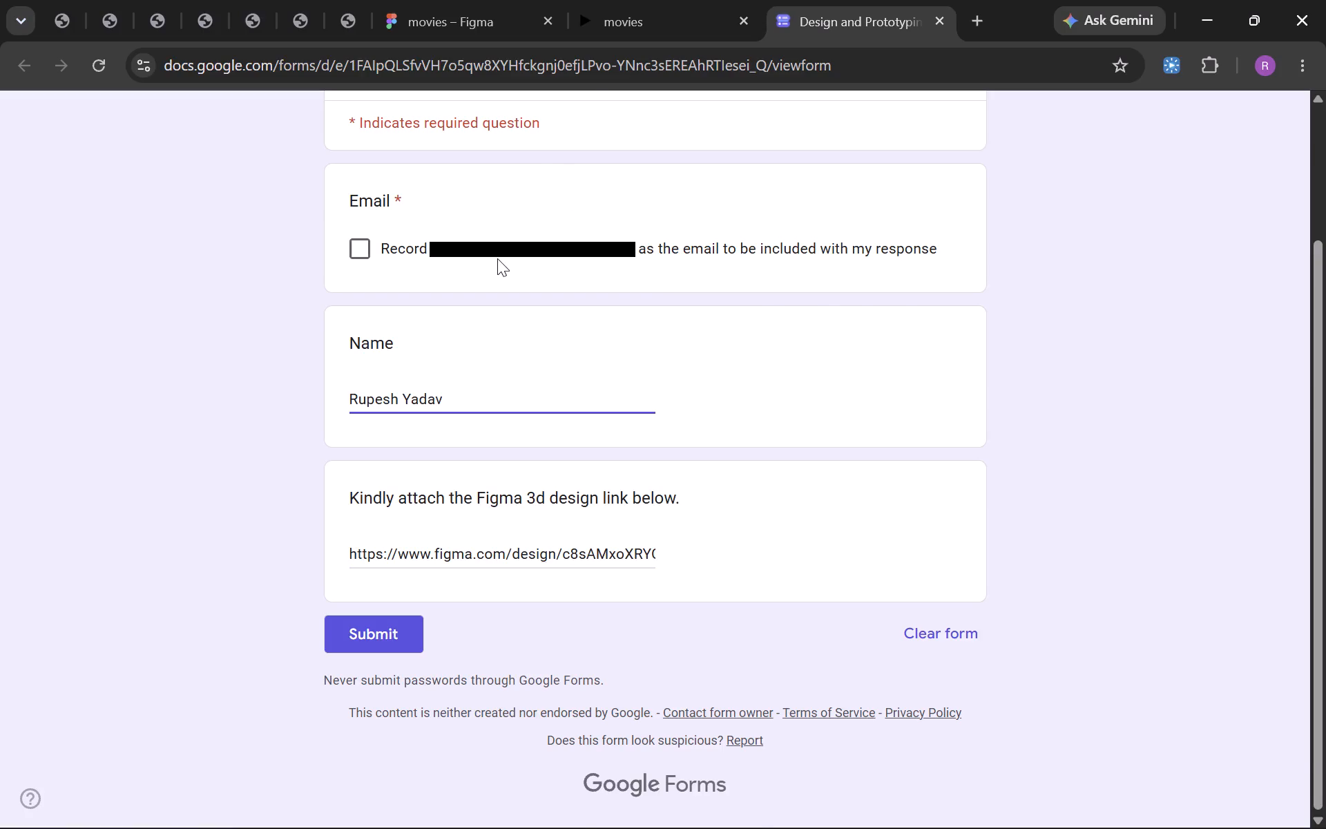
Choose to record the account email with the response and submit the Design and Prototyping Assignment form.
{"action": "scroll", "coordinate": [497, 258], "scroll_direction": "up", "scroll_amount": 1}
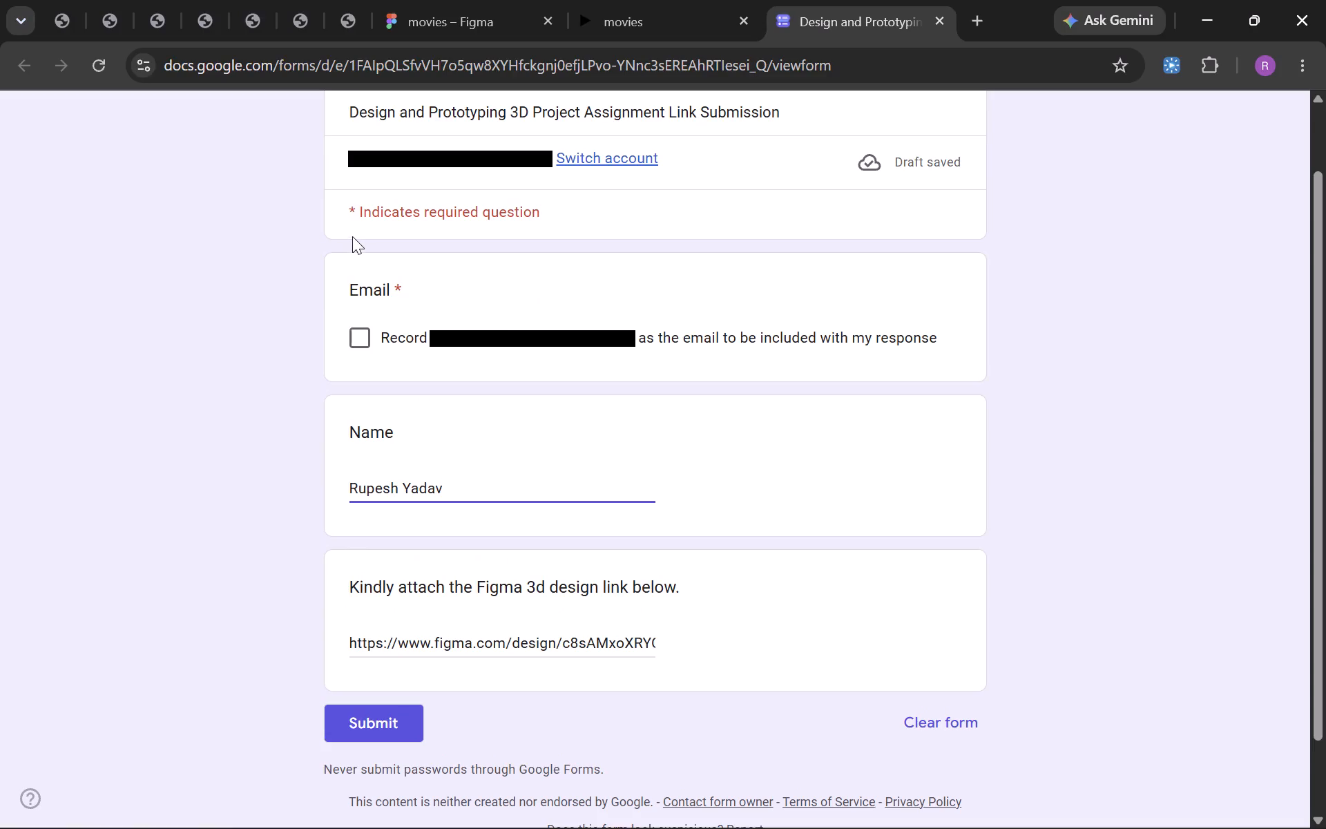
{"action": "left_click", "coordinate": [367, 330]}
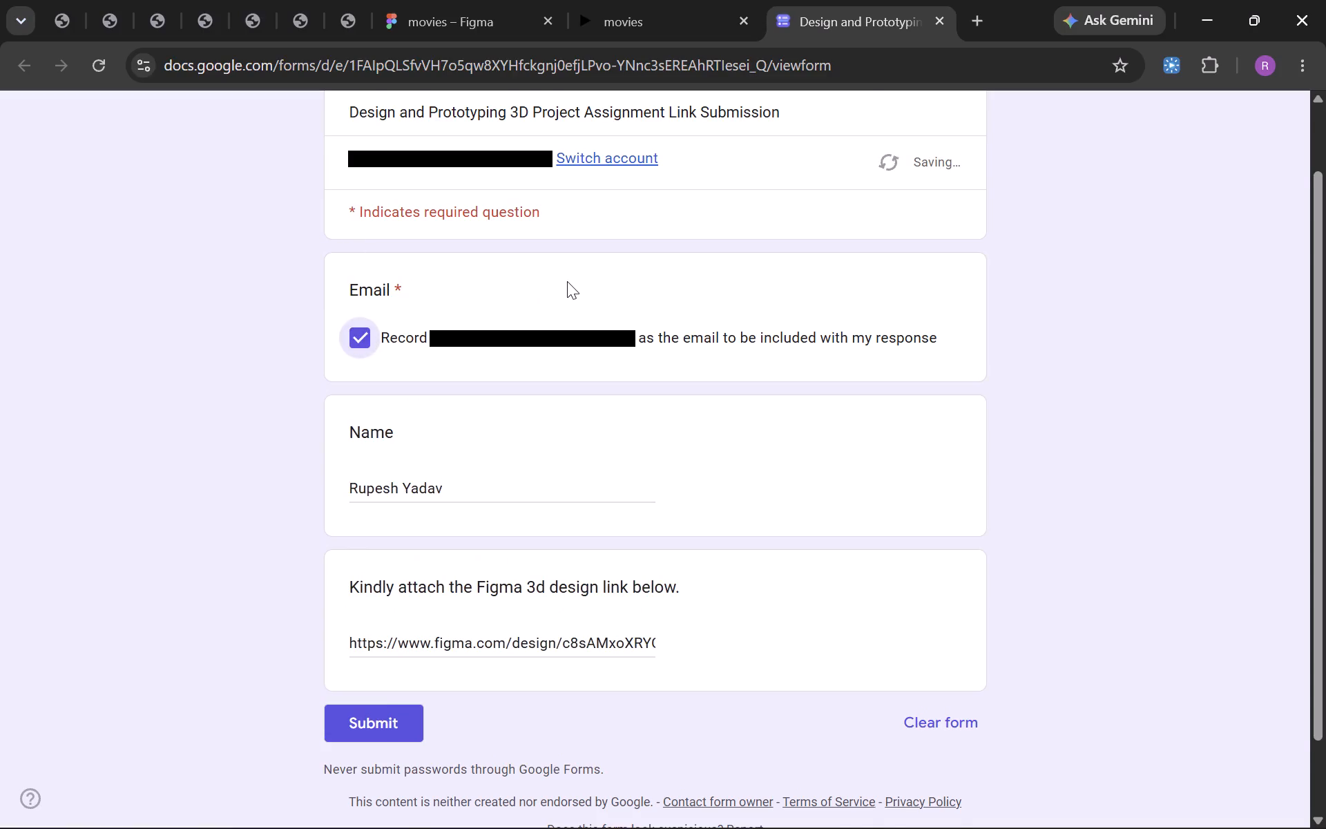
{"action": "scroll", "coordinate": [567, 281], "scroll_direction": "up", "scroll_amount": 2}
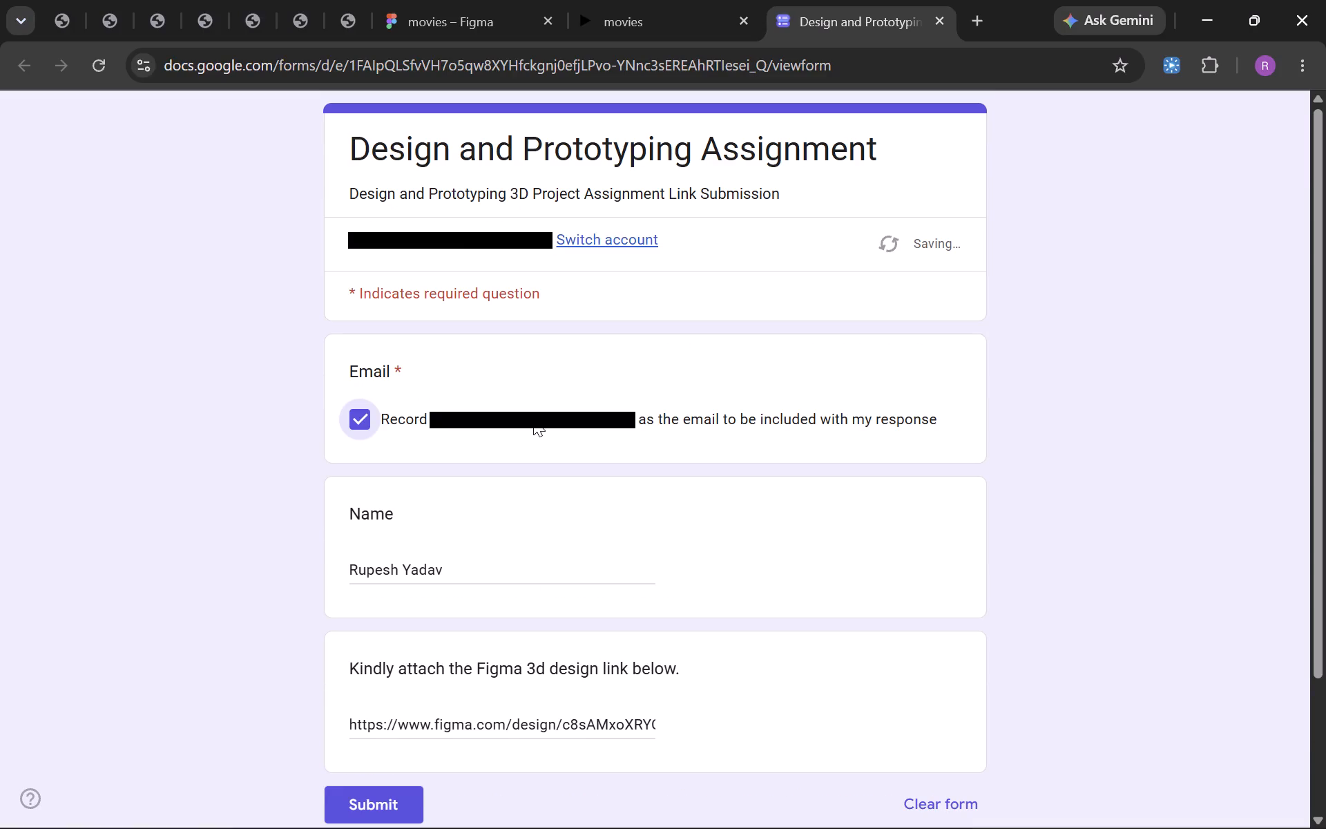
{"action": "scroll", "coordinate": [751, 437], "scroll_direction": "down", "scroll_amount": 4}
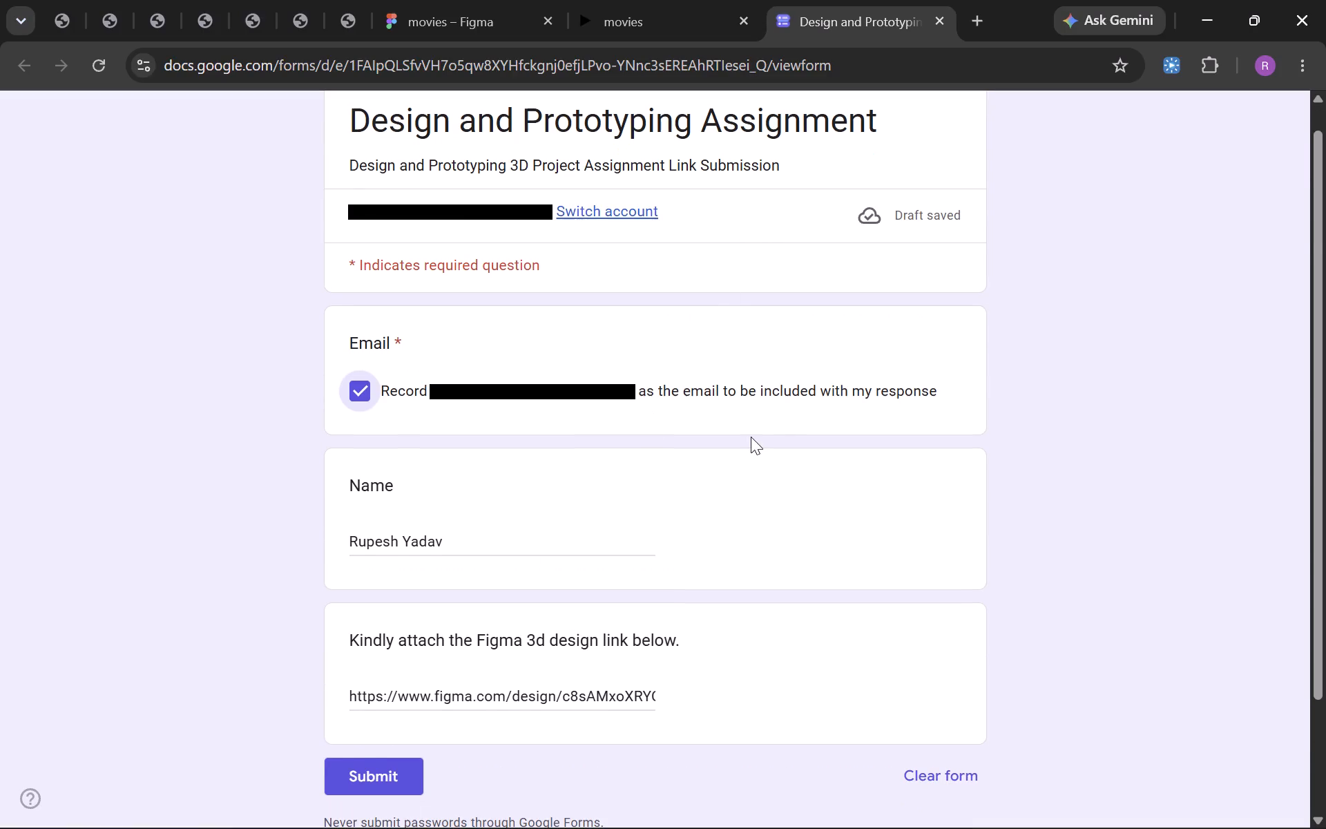
{"action": "left_click", "coordinate": [389, 634]}
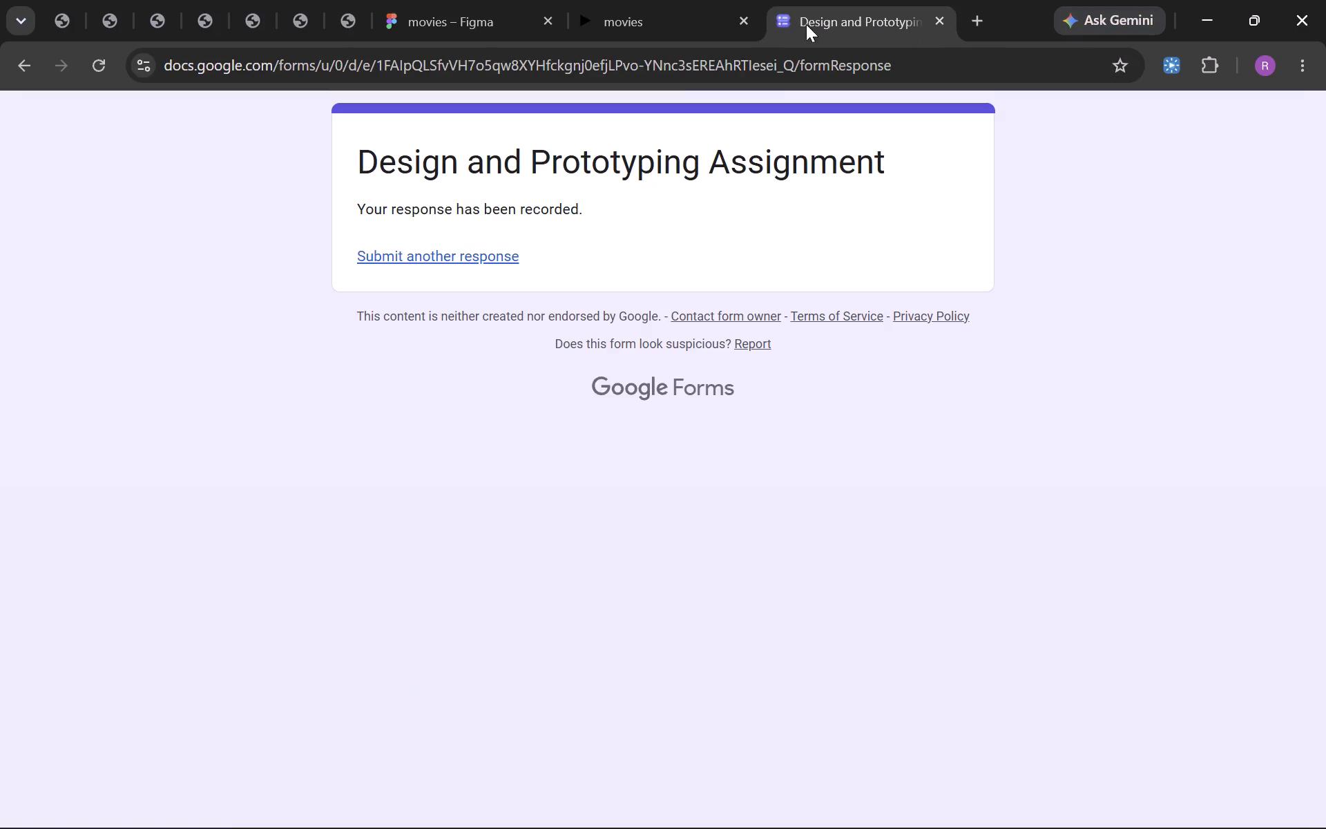
Return to the movies design file in Figma and close its share settings.
{"action": "left_click", "coordinate": [700, 19]}
{"action": "left_click", "coordinate": [516, 21]}
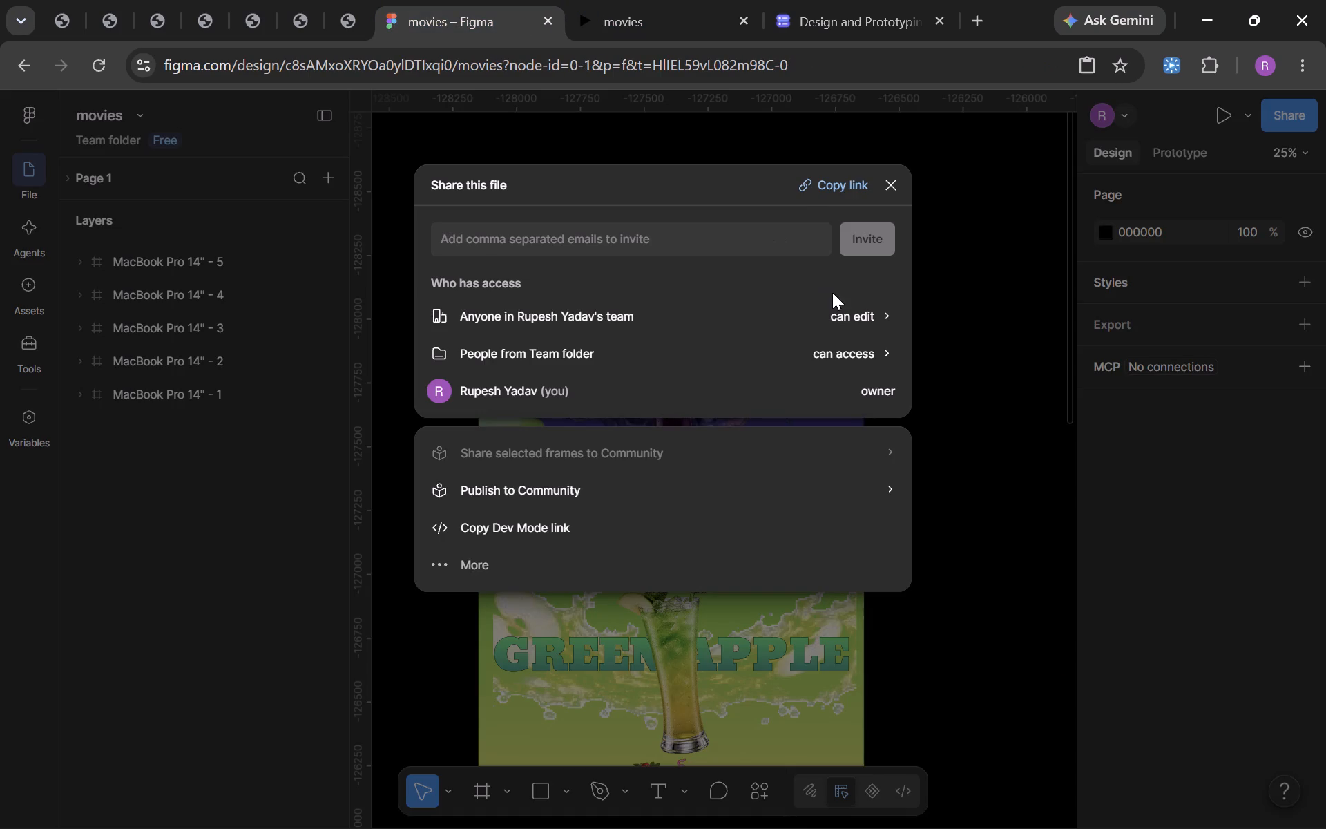
{"action": "left_click", "coordinate": [889, 184]}
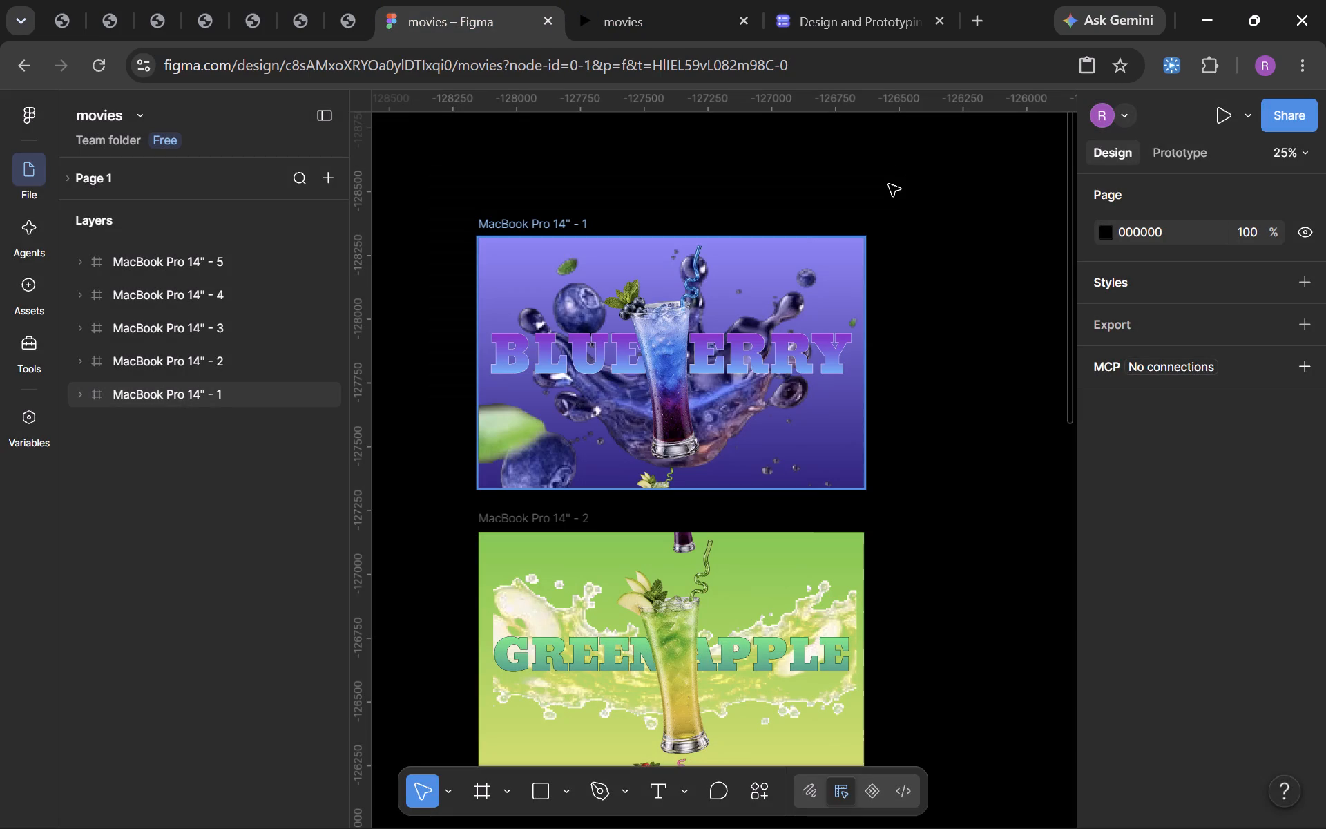
Go back to the Team folder's files and open the Untitled design file.
{"action": "left_click", "coordinate": [19, 107]}
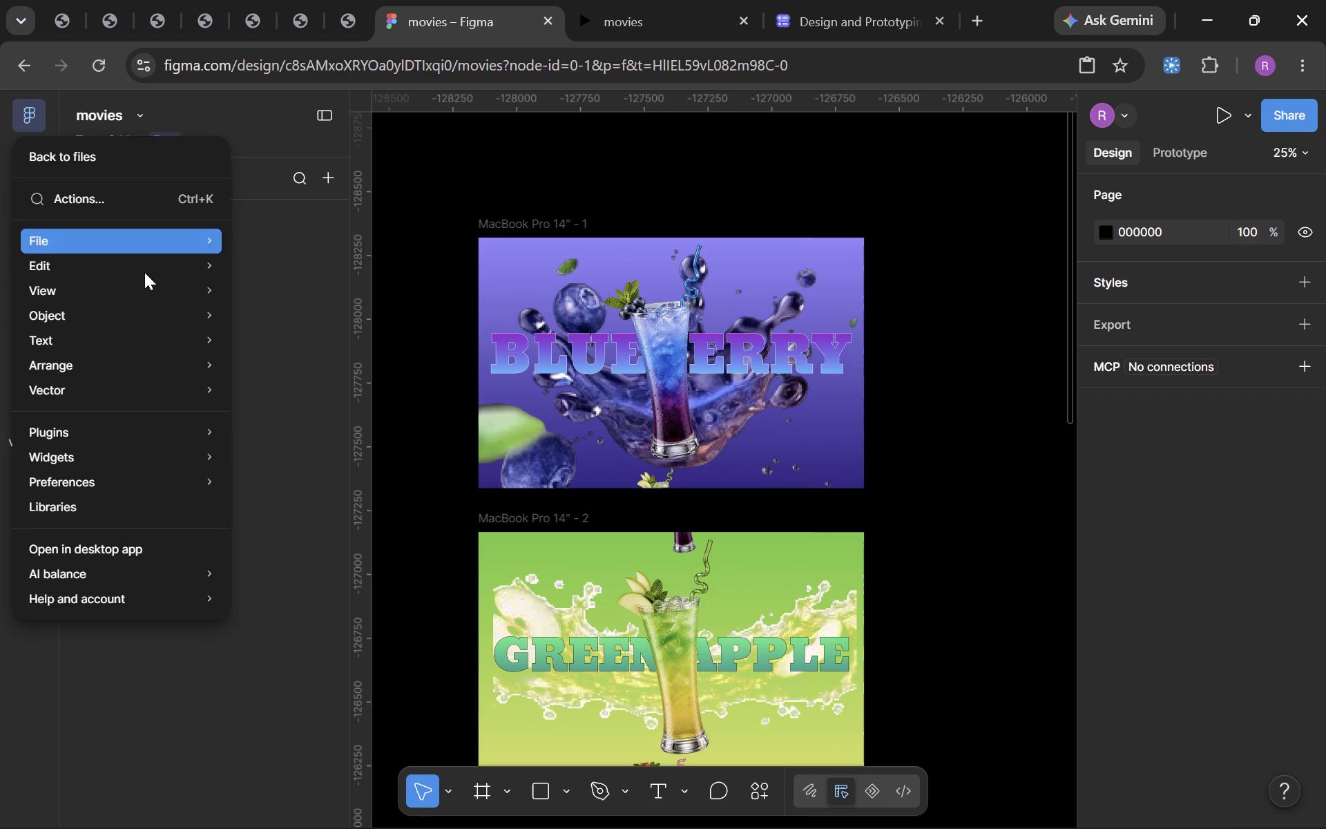
{"action": "left_click", "coordinate": [124, 165]}
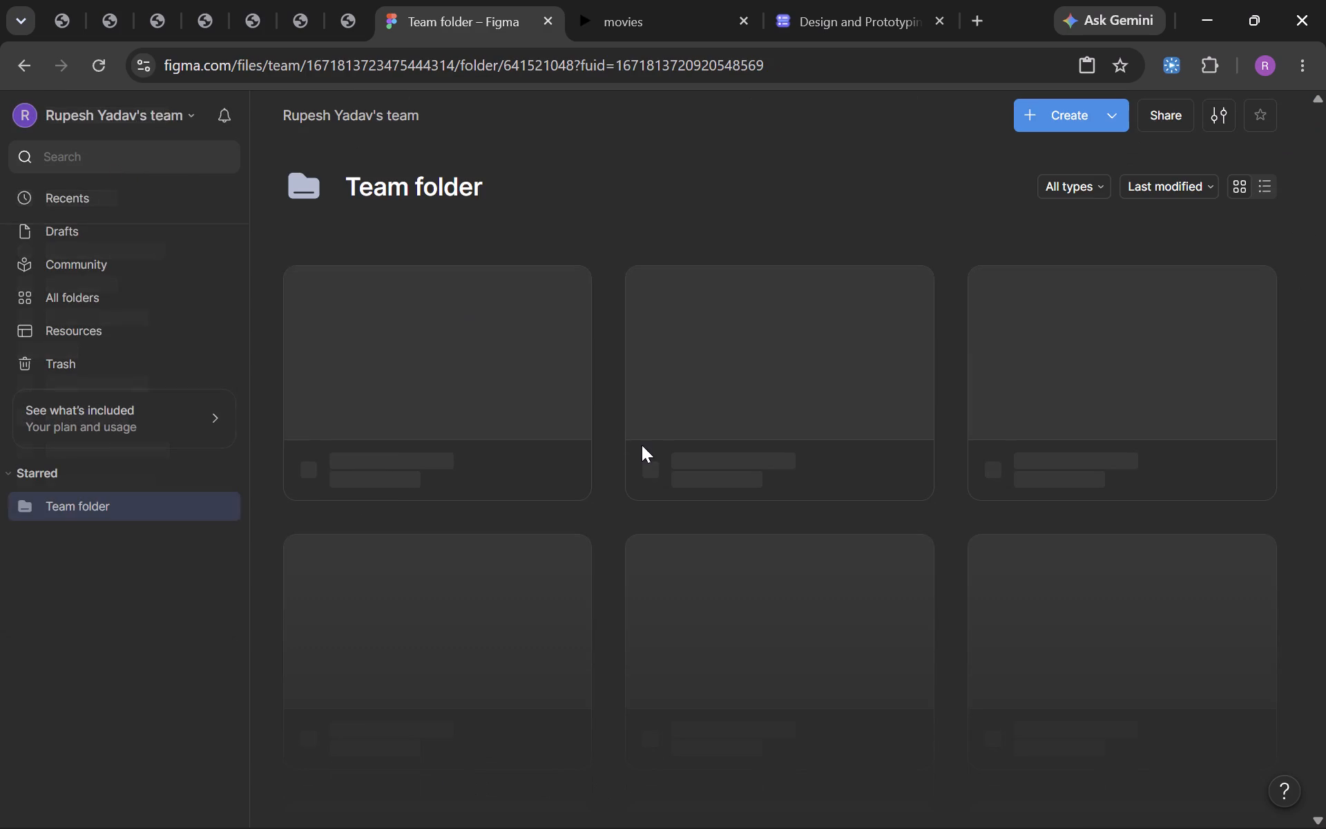
{"action": "left_click", "coordinate": [798, 381]}
{"action": "double_click", "coordinate": [798, 381]}
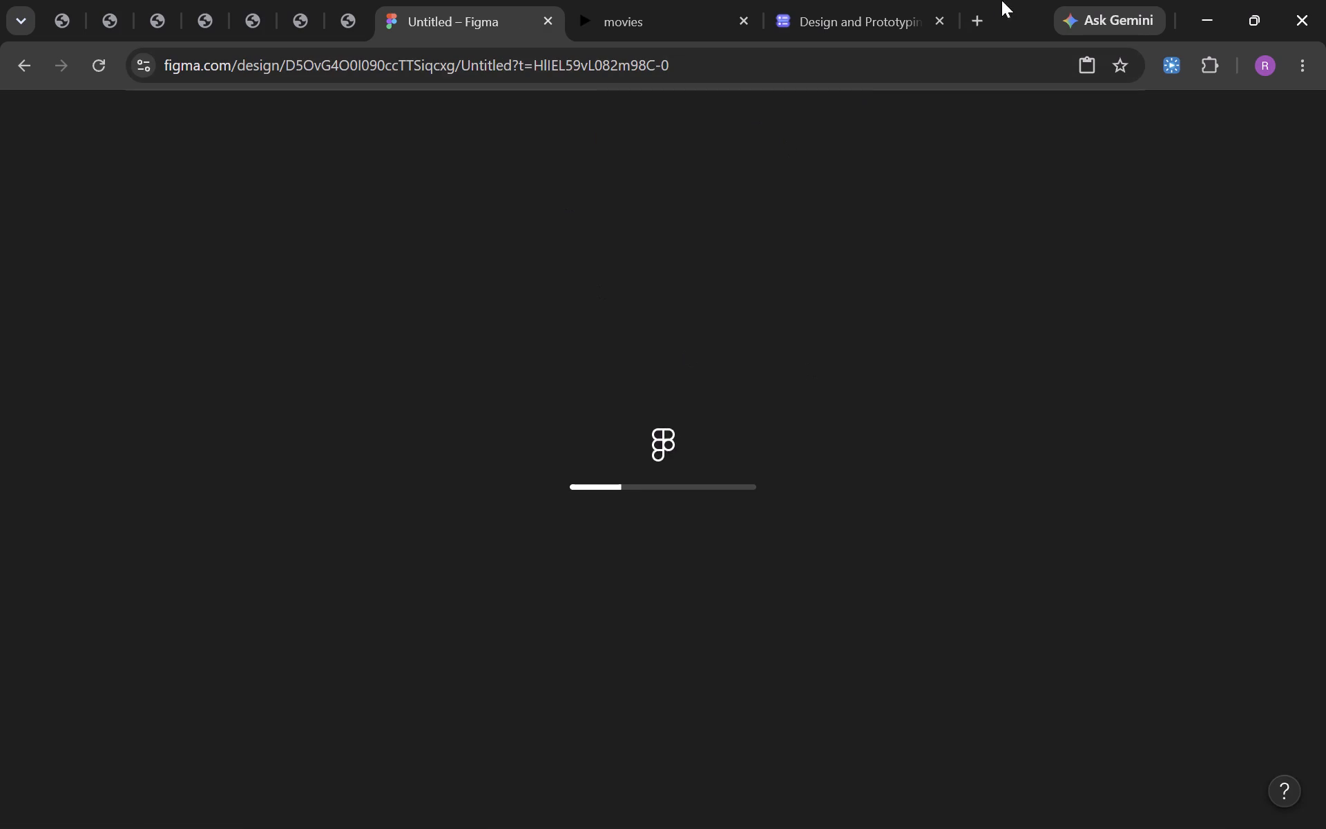
Start a web search for "flow chart" in a new browser tab.
{"action": "left_click", "coordinate": [973, 13]}
{"action": "left_click", "coordinate": [649, 70]}
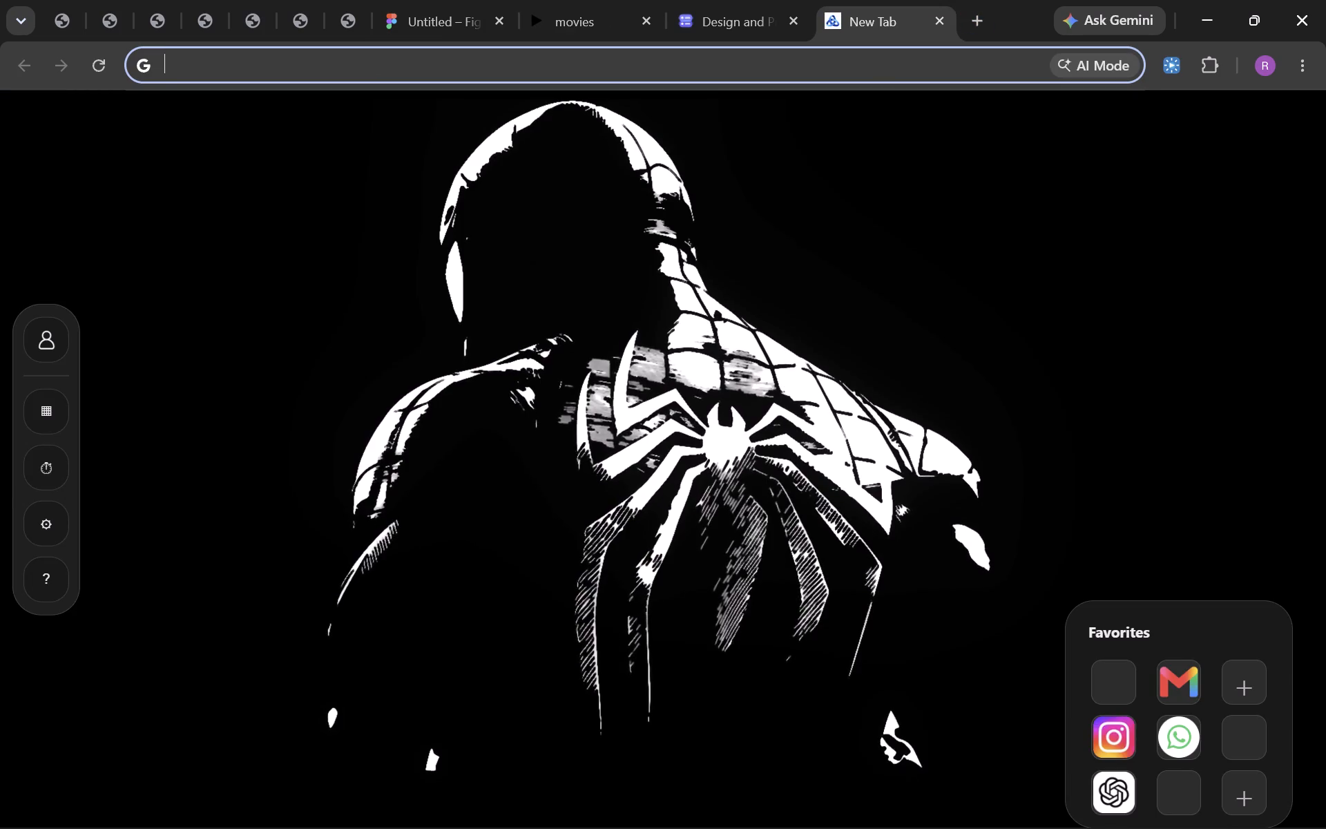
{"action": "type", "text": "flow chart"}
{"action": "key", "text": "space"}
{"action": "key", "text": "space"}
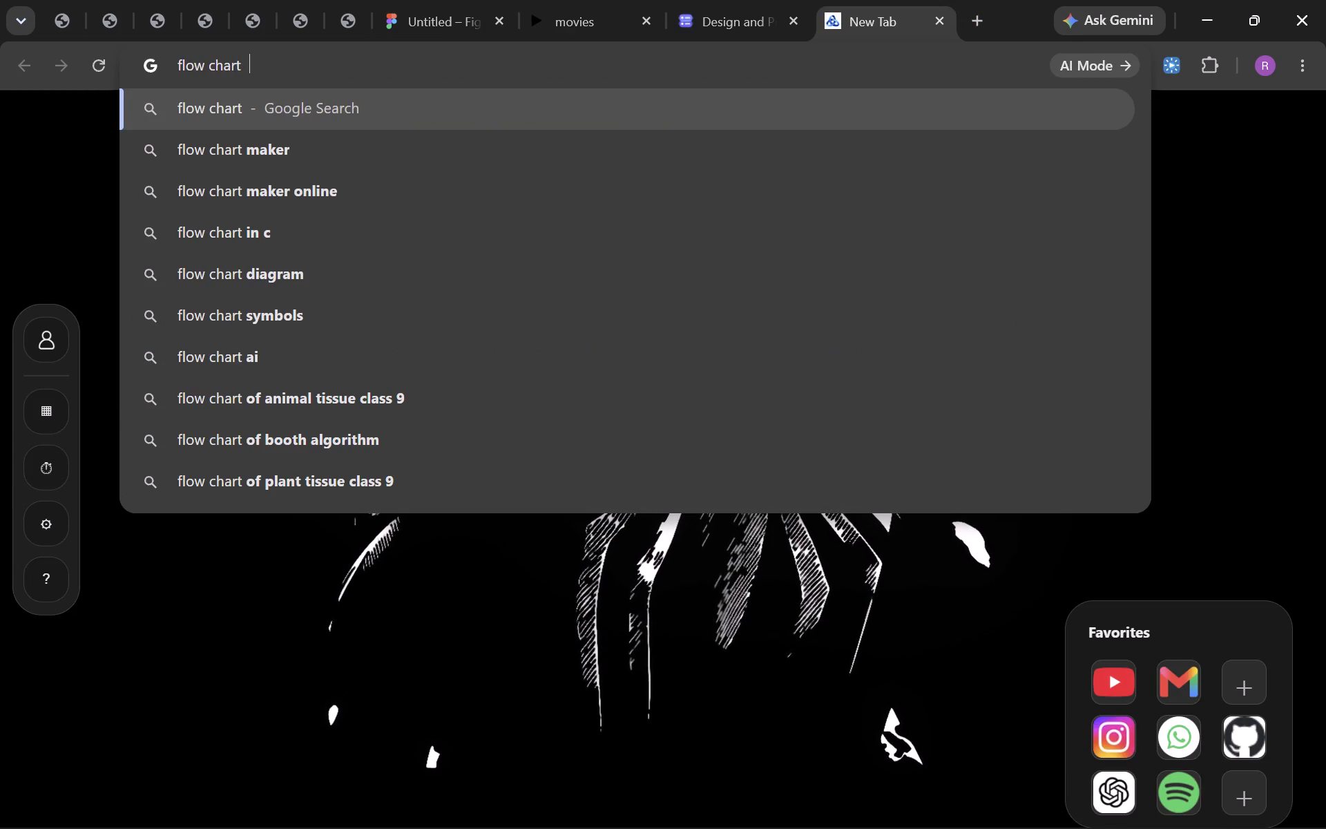
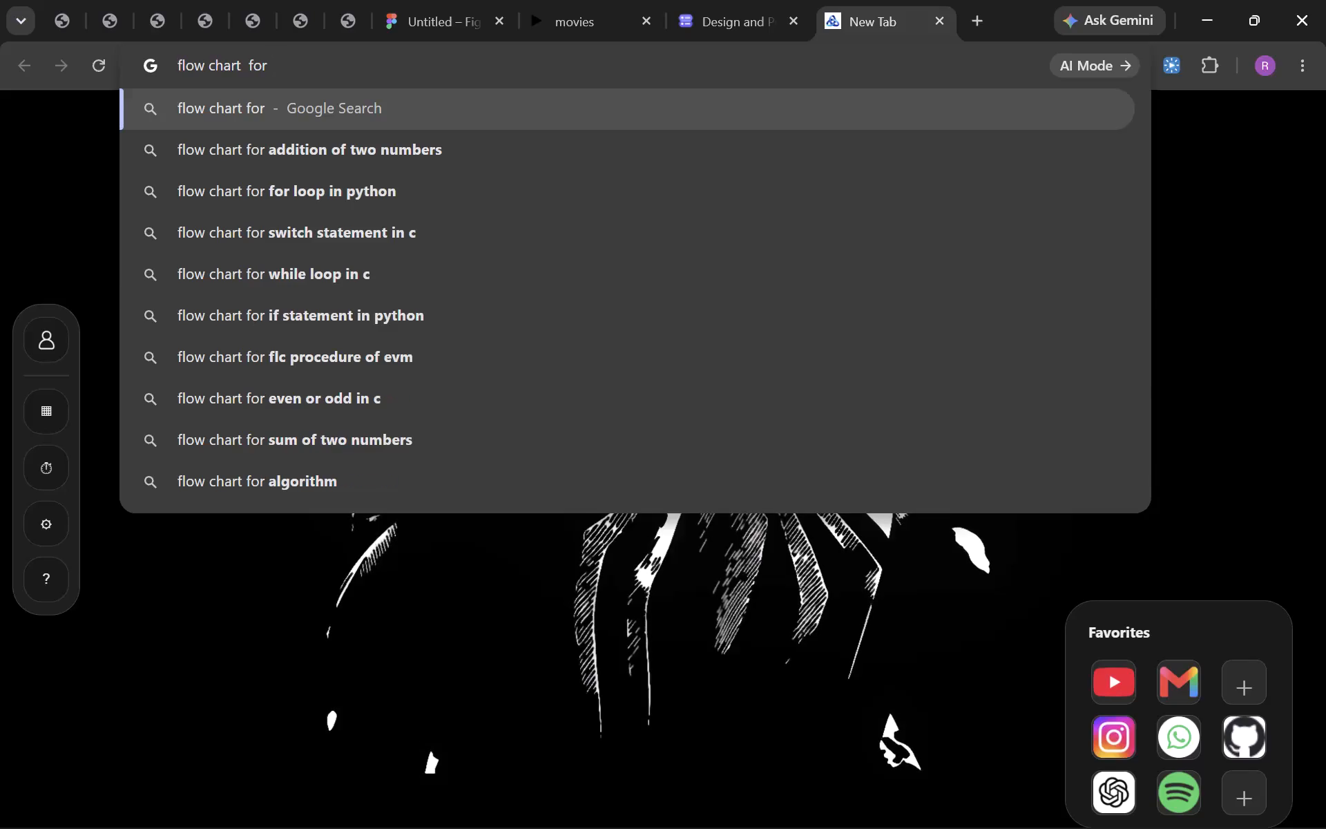
Replace the search query with "basic flow chart of a website to make on figma" and run the web search.
{"action": "key", "text": "BackSpace"}
{"action": "key", "text": "BackSpace"}
{"action": "key", "text": "BackSpace"}
{"action": "key", "text": "BackSpace"}
{"action": "key", "text": "BackSpace"}
{"action": "key", "text": "BackSpace"}
{"action": "key", "text": "BackSpace"}
{"action": "key", "text": "BackSpace"}
{"action": "key", "text": "BackSpace"}
{"action": "key", "text": "BackSpace"}
{"action": "key", "text": "BackSpace"}
{"action": "key", "text": "BackSpace"}
{"action": "key", "text": "BackSpace"}
{"action": "key", "text": "BackSpace"}
{"action": "key", "text": "BackSpace"}
{"action": "key", "text": "BackSpace"}
{"action": "key", "text": "BackSpace"}
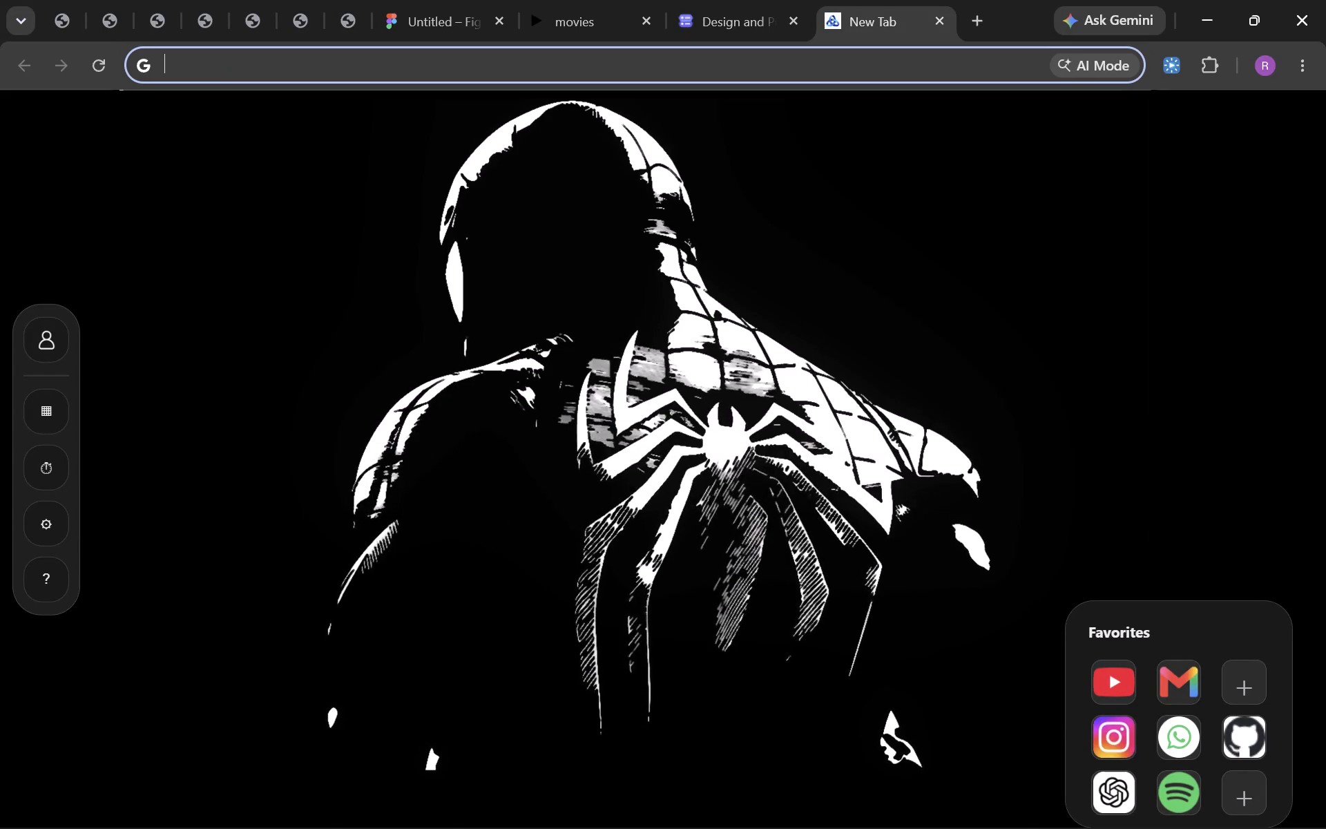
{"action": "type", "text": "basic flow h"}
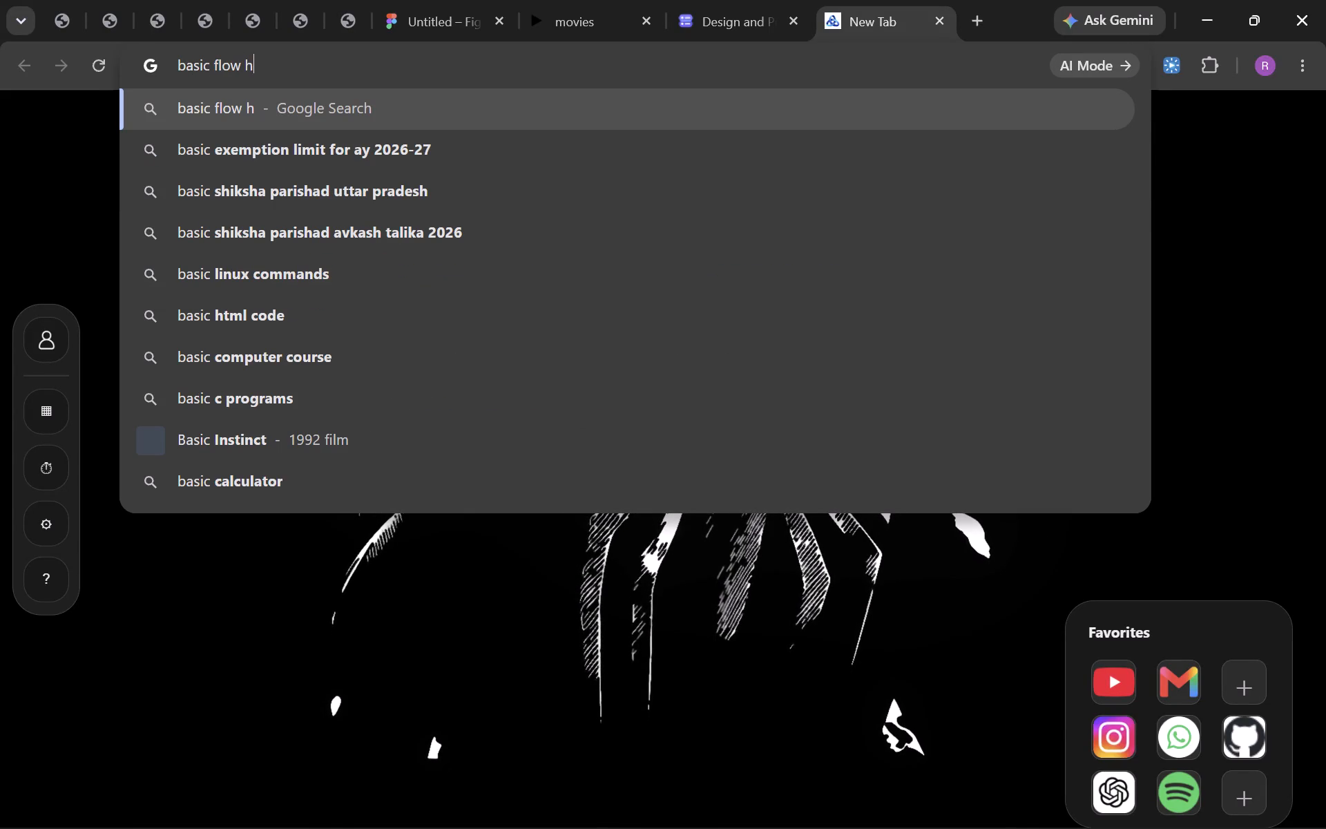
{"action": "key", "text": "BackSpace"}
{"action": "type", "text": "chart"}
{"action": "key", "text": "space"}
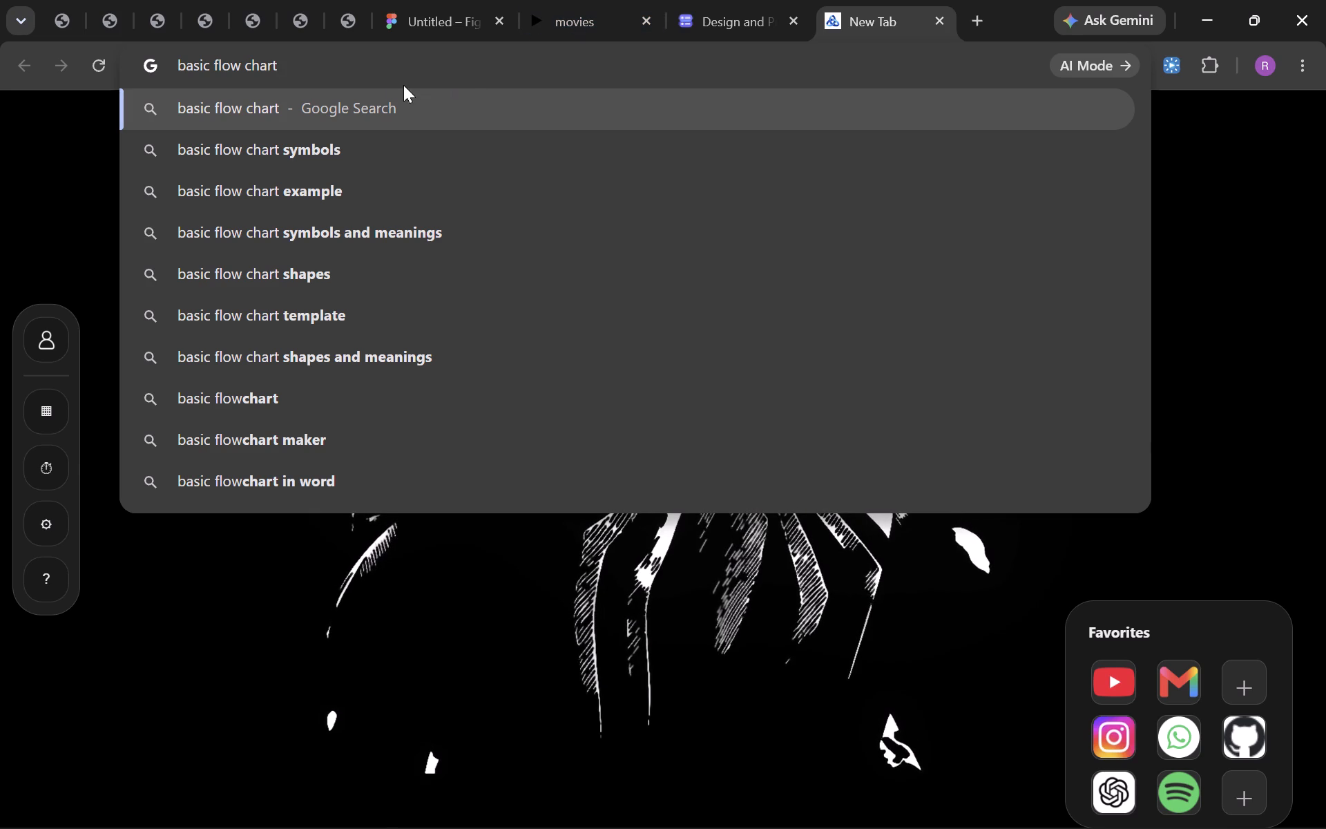
{"action": "left_click", "coordinate": [327, 59]}
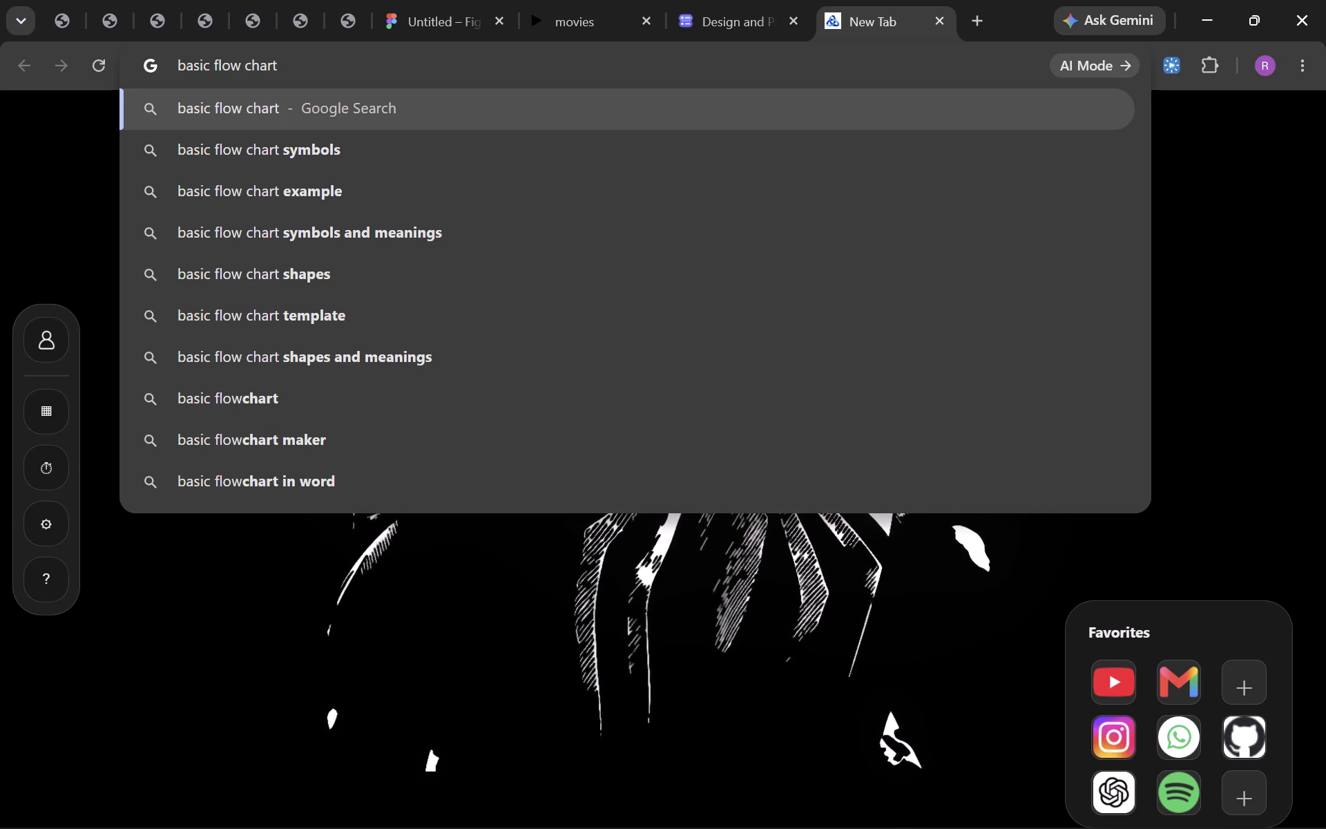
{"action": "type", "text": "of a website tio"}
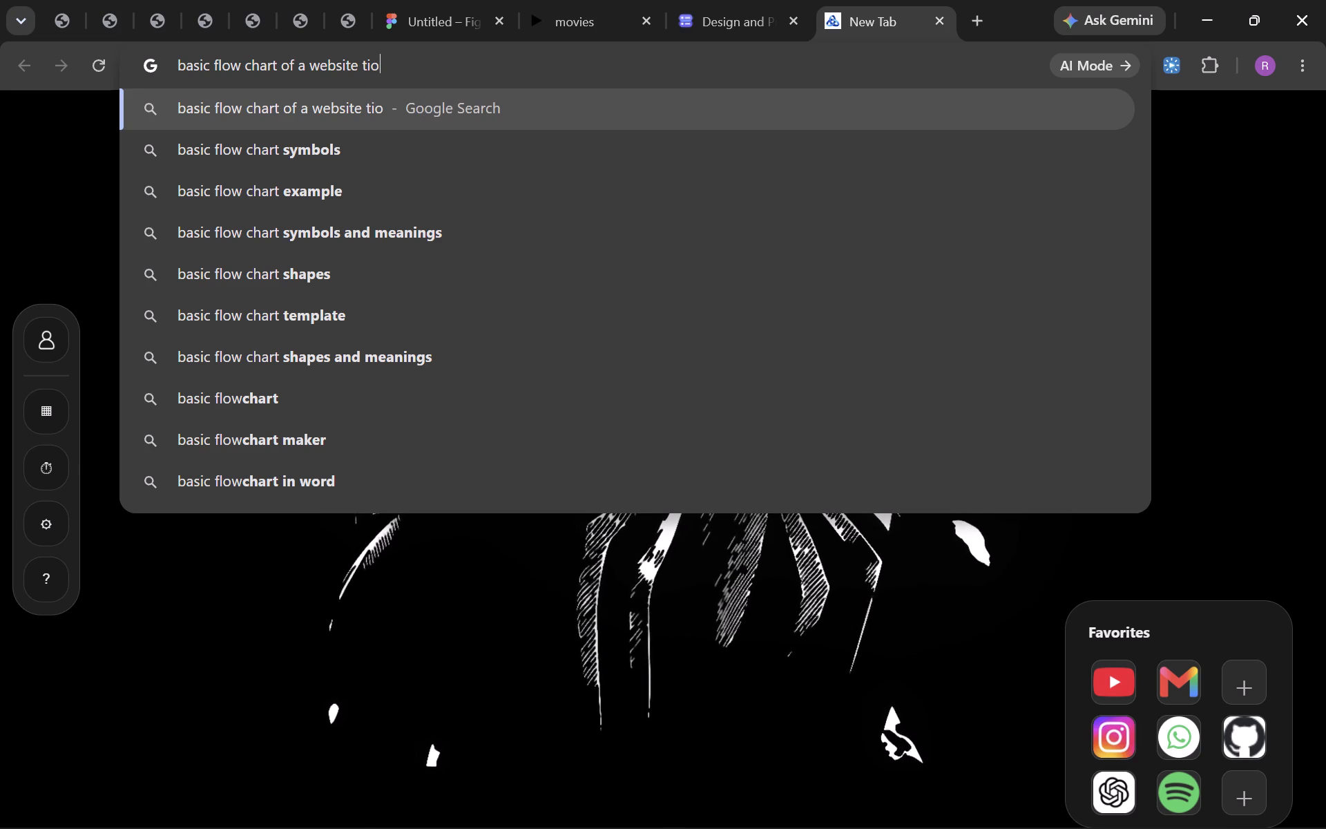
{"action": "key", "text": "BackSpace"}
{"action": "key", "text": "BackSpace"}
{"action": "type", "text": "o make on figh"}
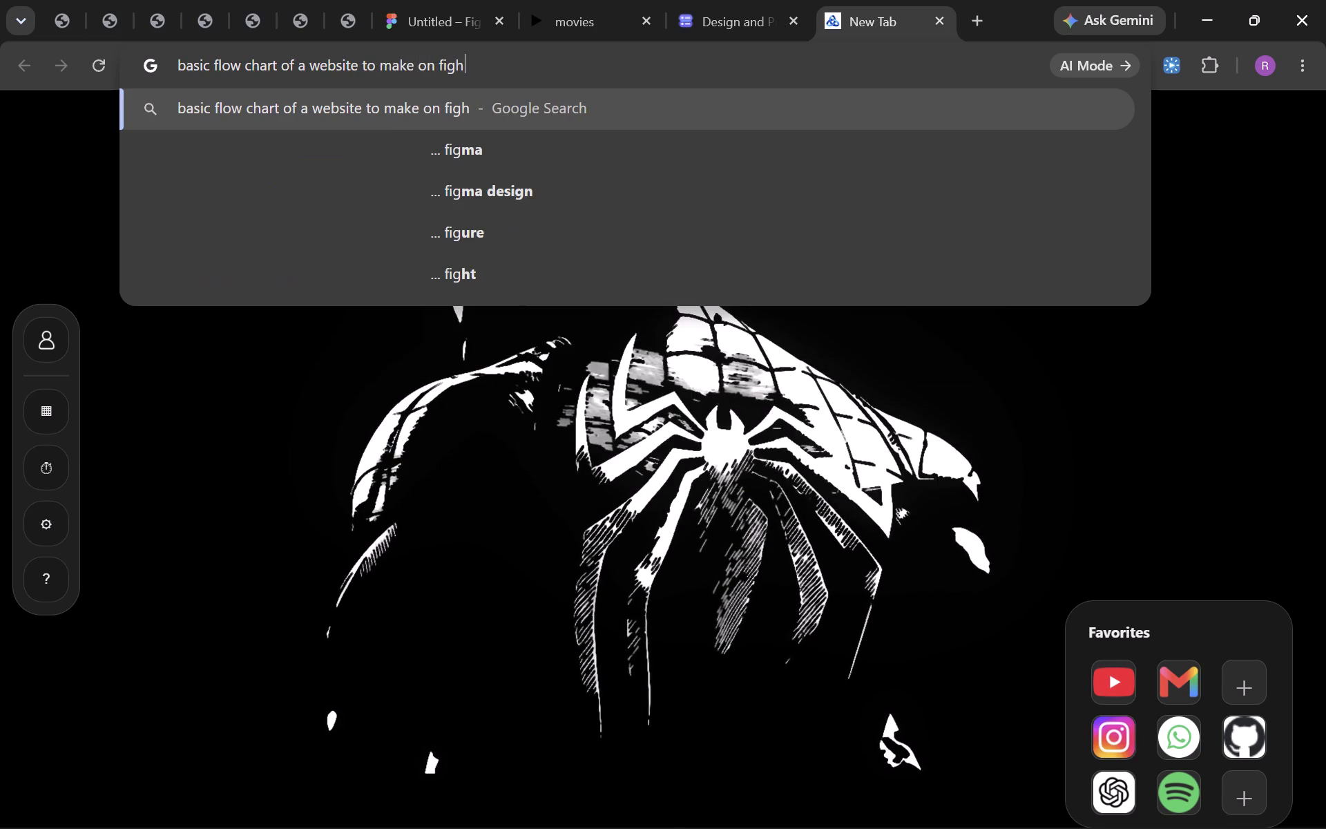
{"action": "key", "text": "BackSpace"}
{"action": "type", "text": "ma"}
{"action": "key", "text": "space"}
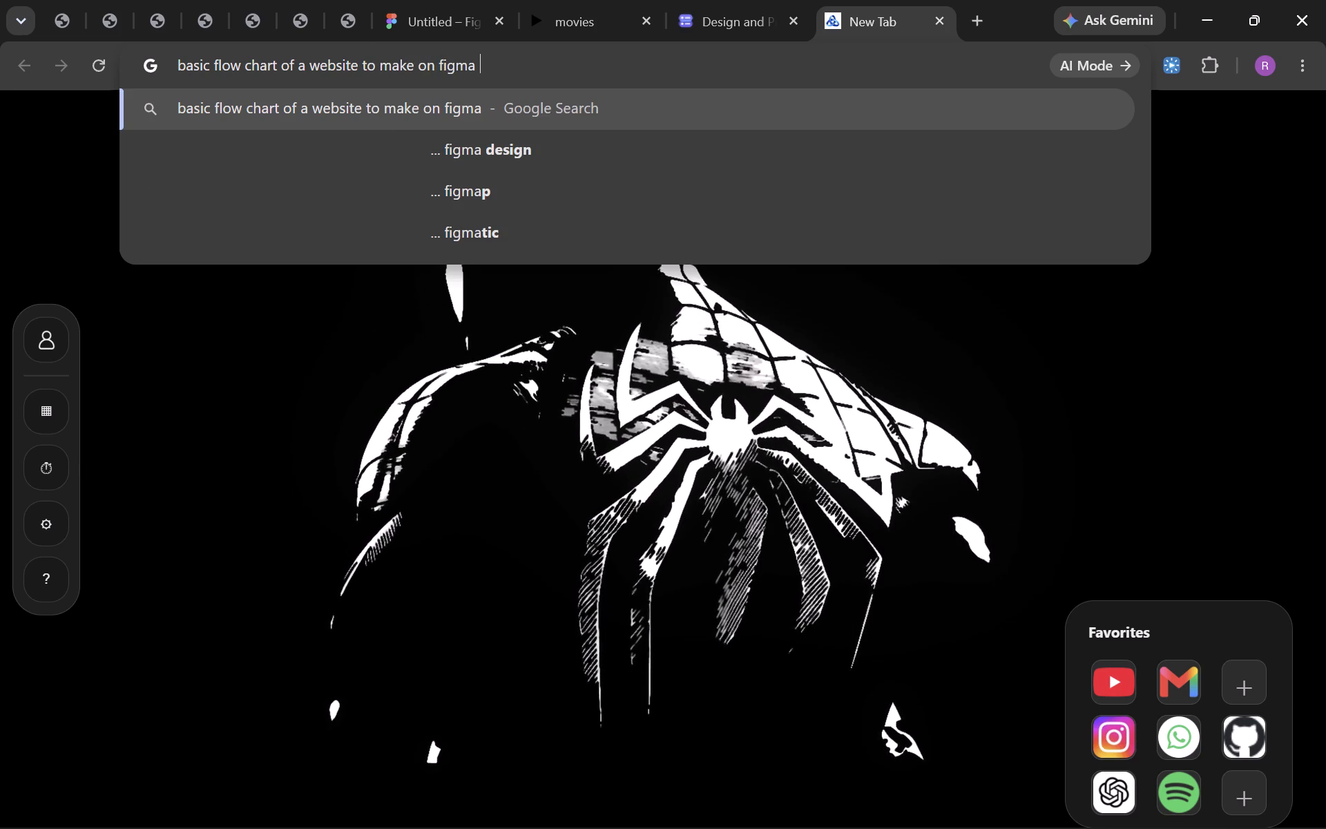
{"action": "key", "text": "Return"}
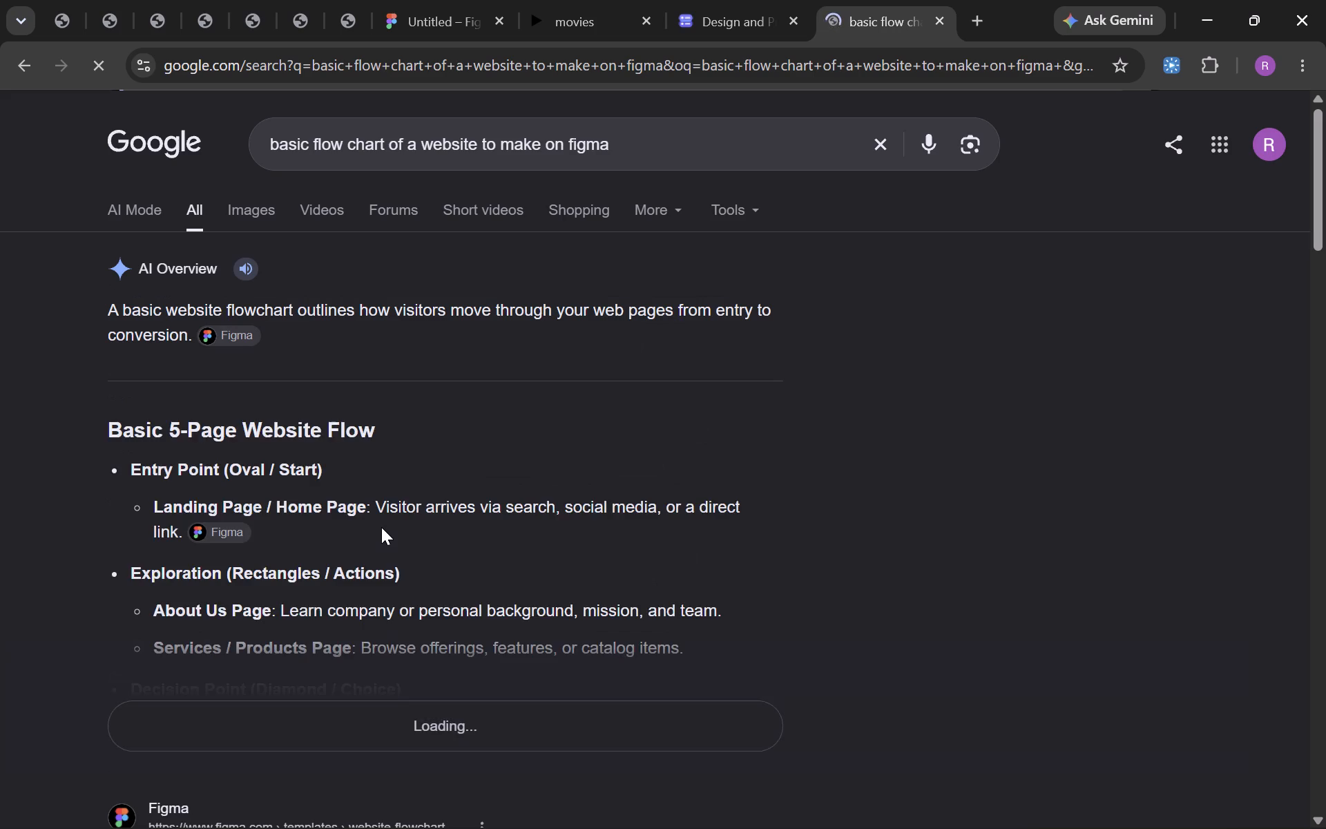
Skim the web results for website flowcharts and switch to the image results.
{"action": "scroll", "coordinate": [381, 527], "scroll_direction": "down", "scroll_amount": 5}
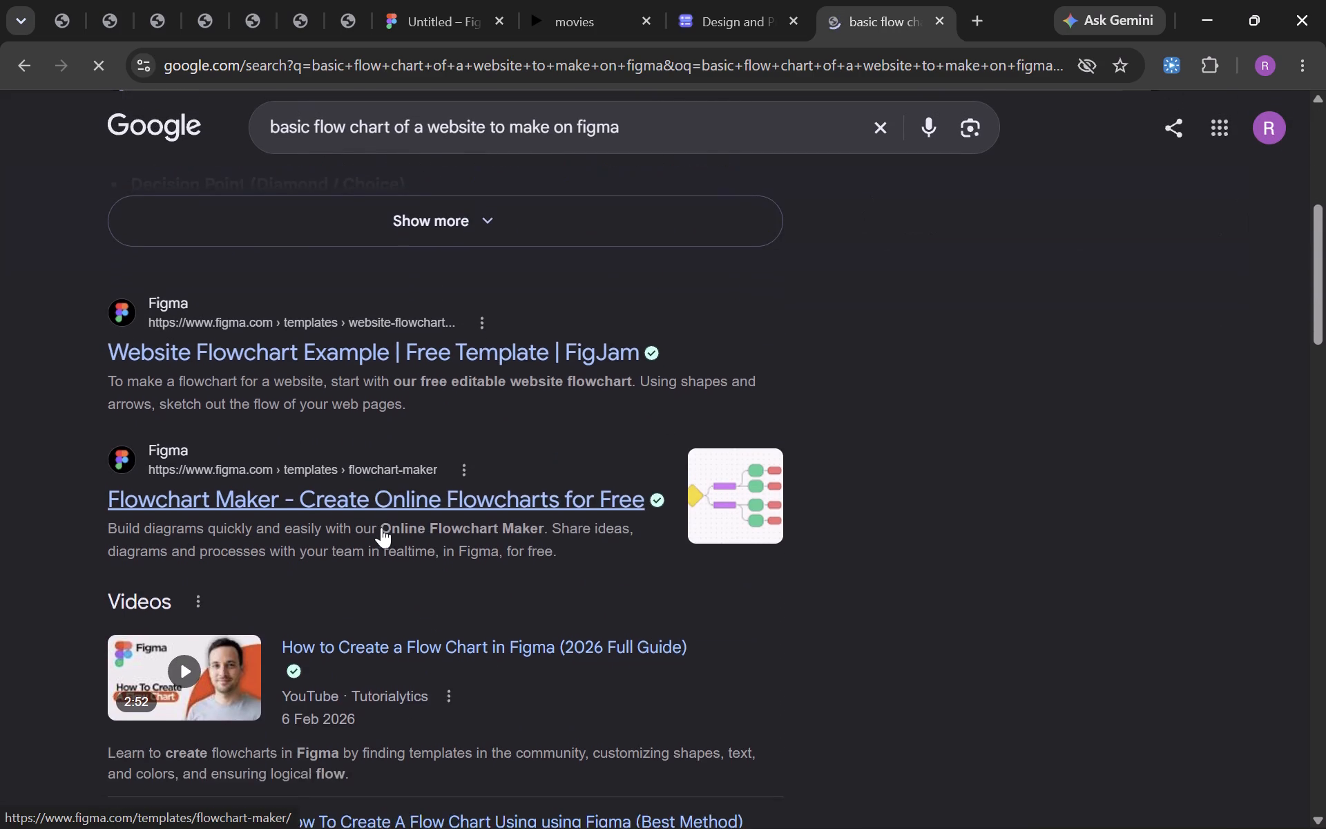
{"action": "scroll", "coordinate": [381, 527], "scroll_direction": "down", "scroll_amount": 5}
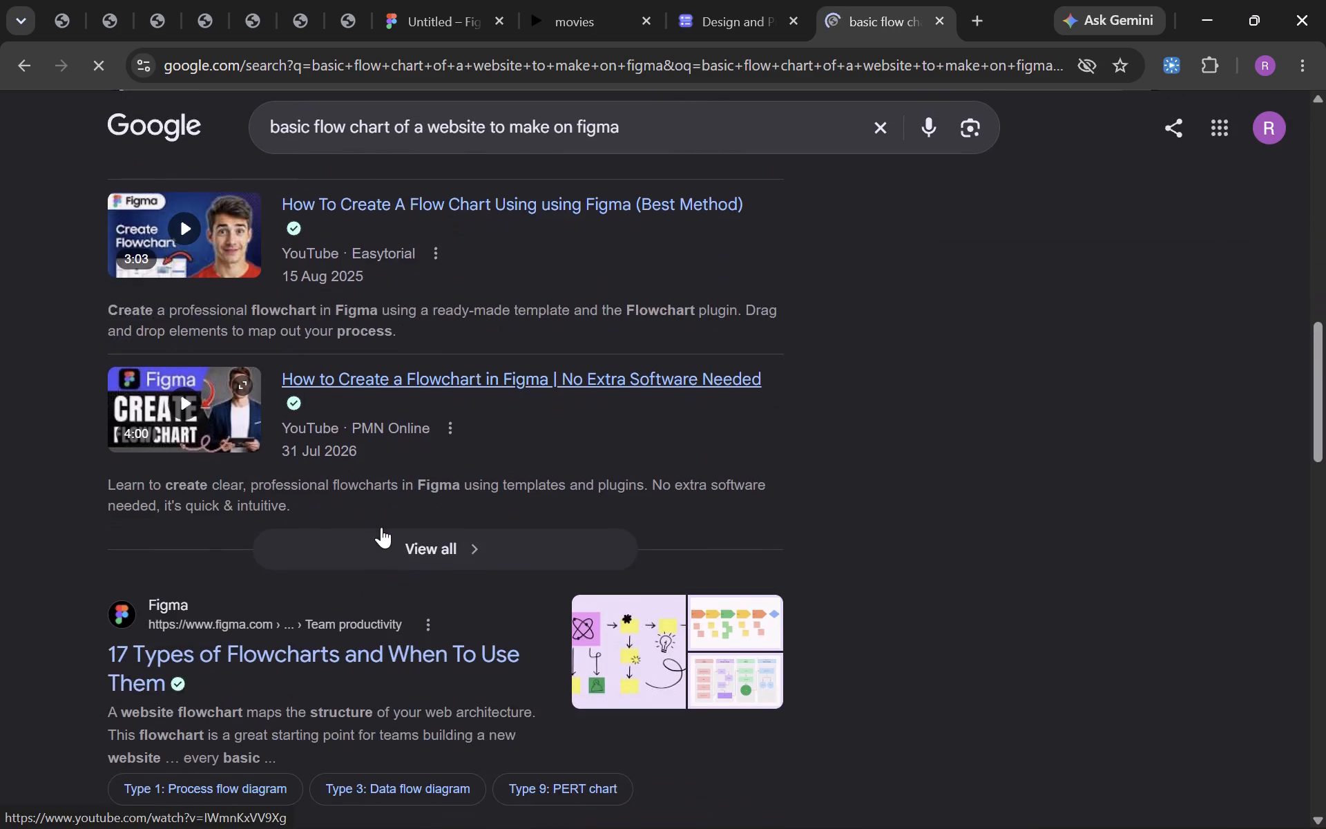
{"action": "scroll", "coordinate": [381, 527], "scroll_direction": "up", "scroll_amount": 8}
{"action": "left_click", "coordinate": [266, 213]}
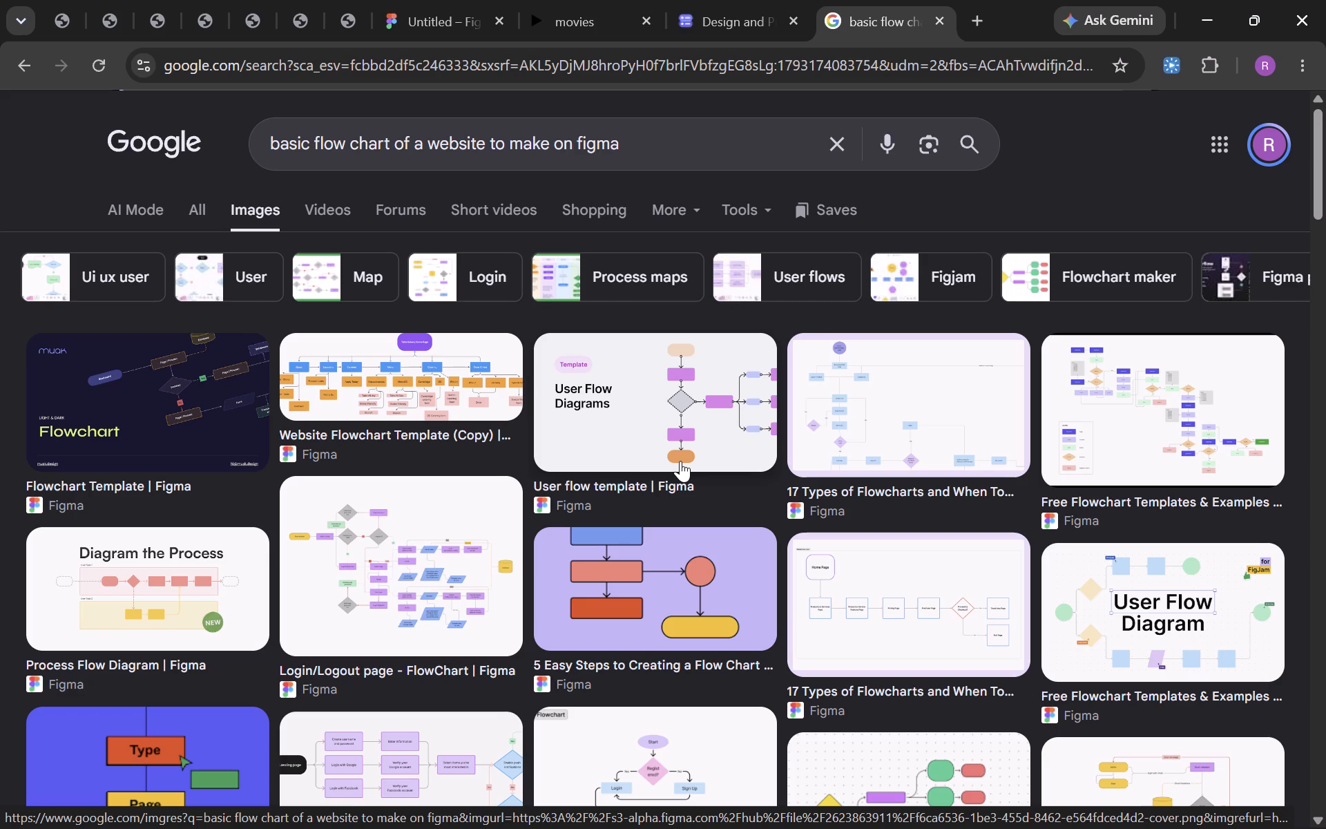
Preview the Website Flowchart Template (Copy) image and examine its page hierarchy up close.
{"action": "double_click", "coordinate": [448, 362]}
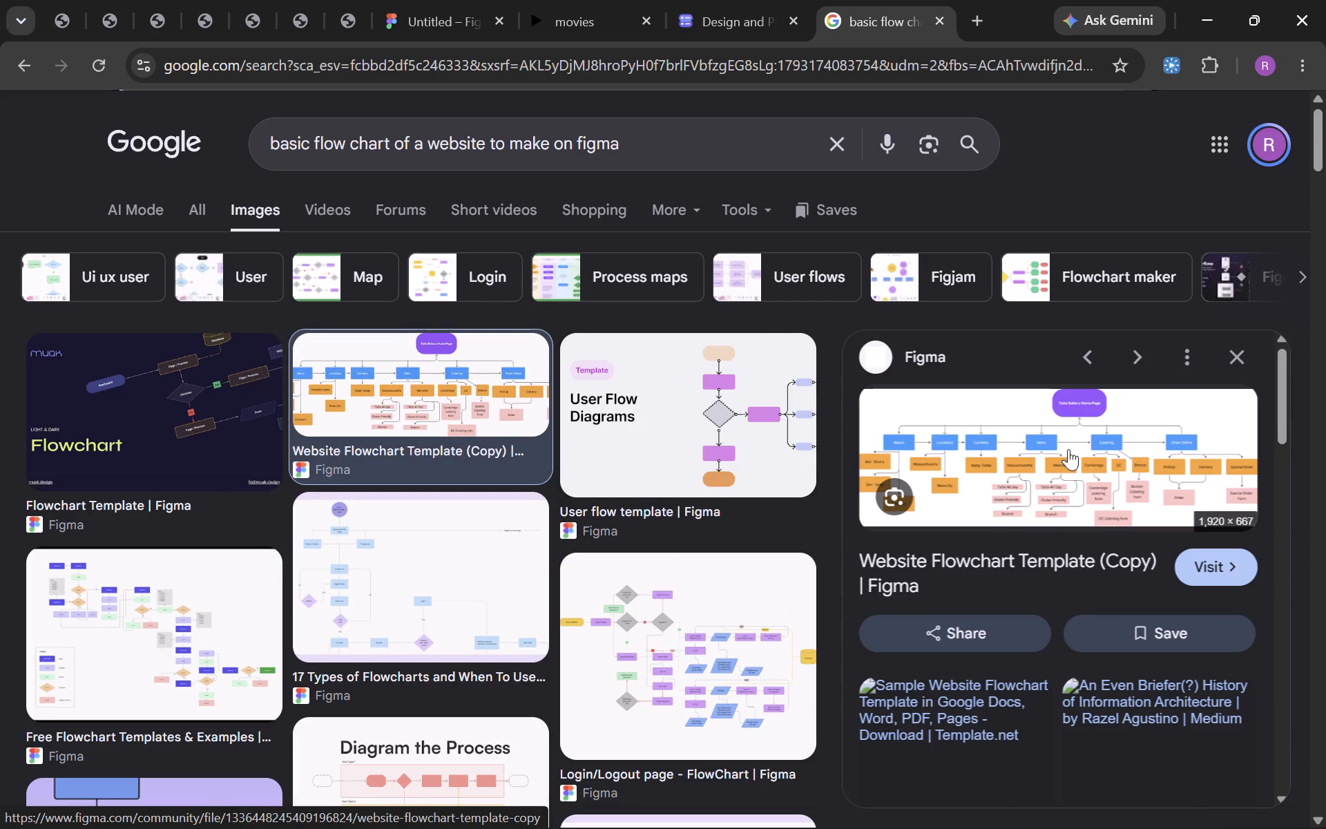
{"action": "scroll", "coordinate": [1068, 450], "scroll_direction": "down", "scroll_amount": 1}
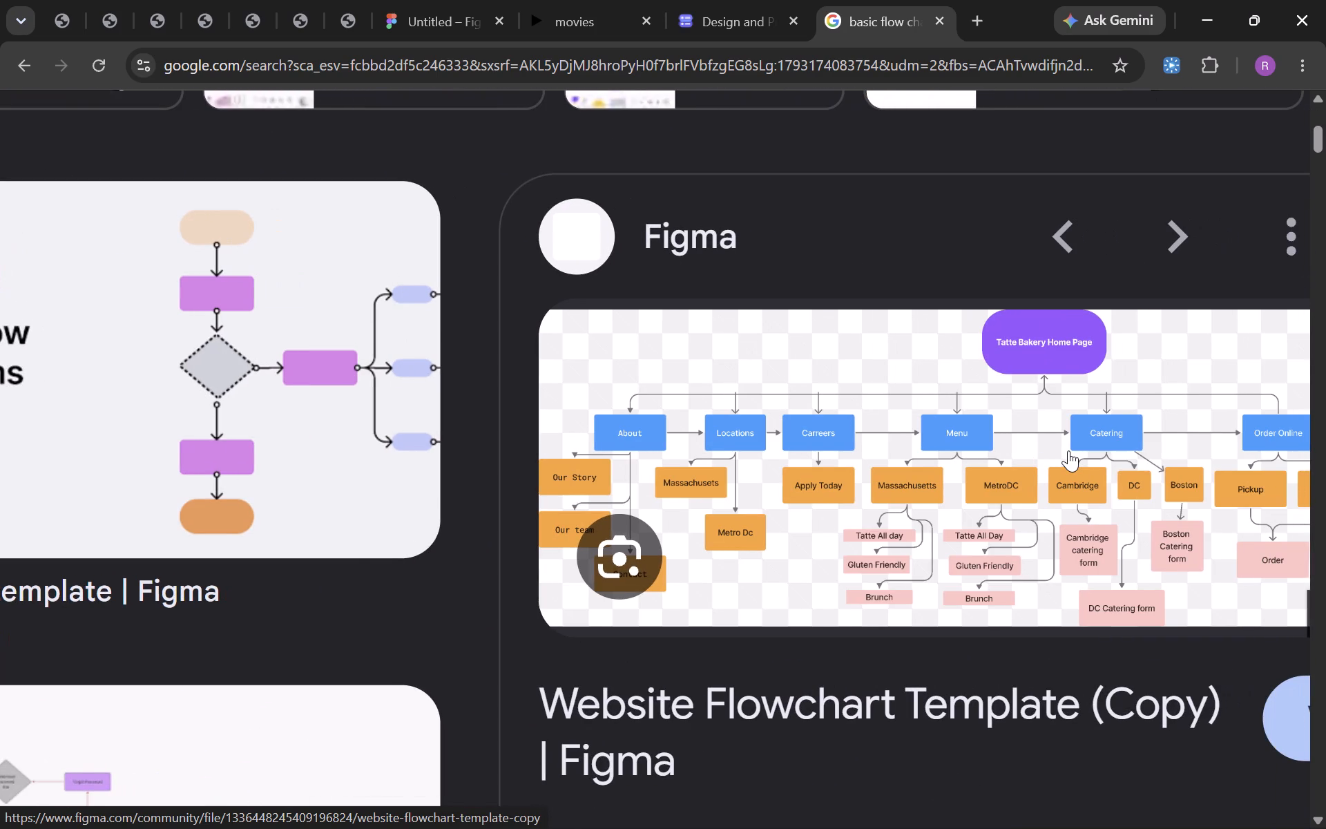
{"action": "scroll", "coordinate": [1068, 450], "scroll_direction": "down", "scroll_amount": 2}
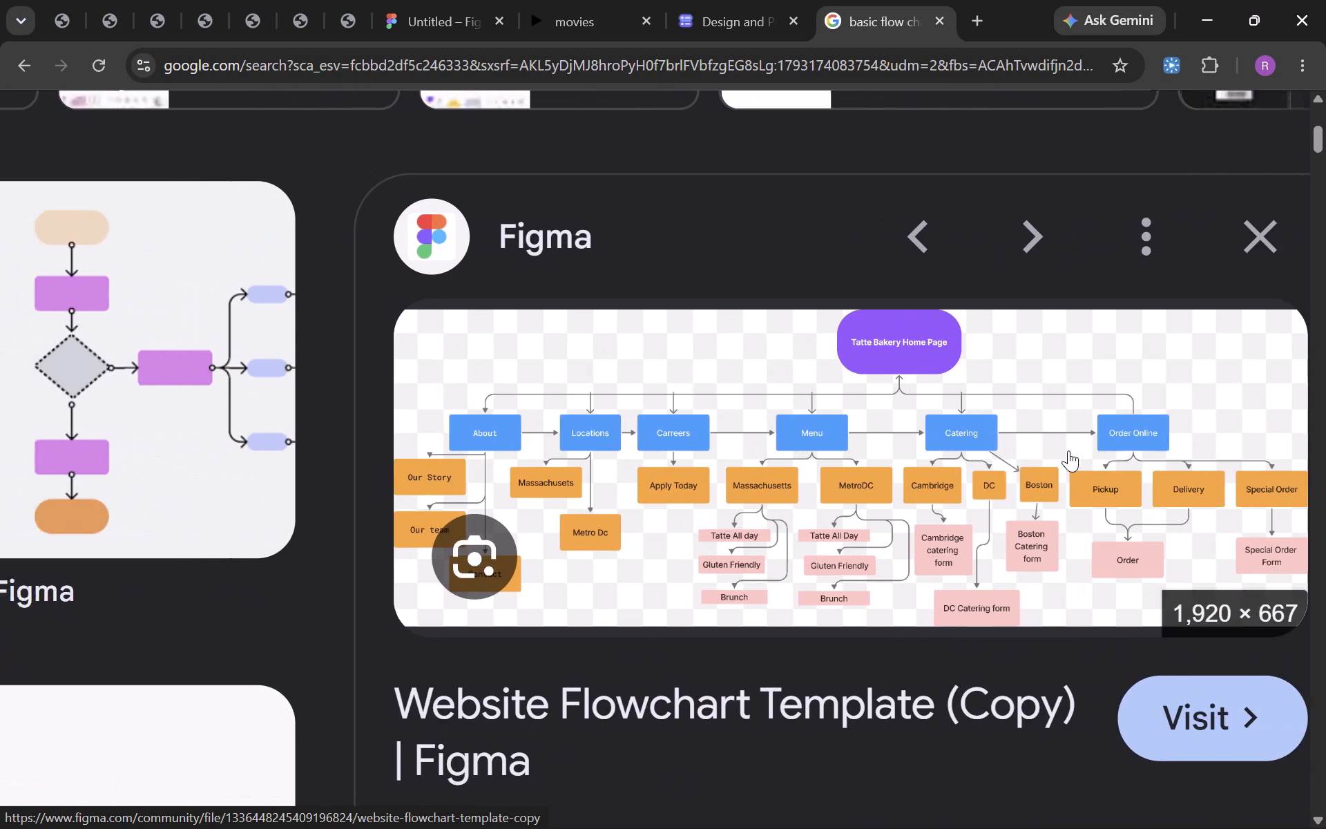
{"action": "scroll", "coordinate": [1068, 450], "scroll_direction": "down", "scroll_amount": 1}
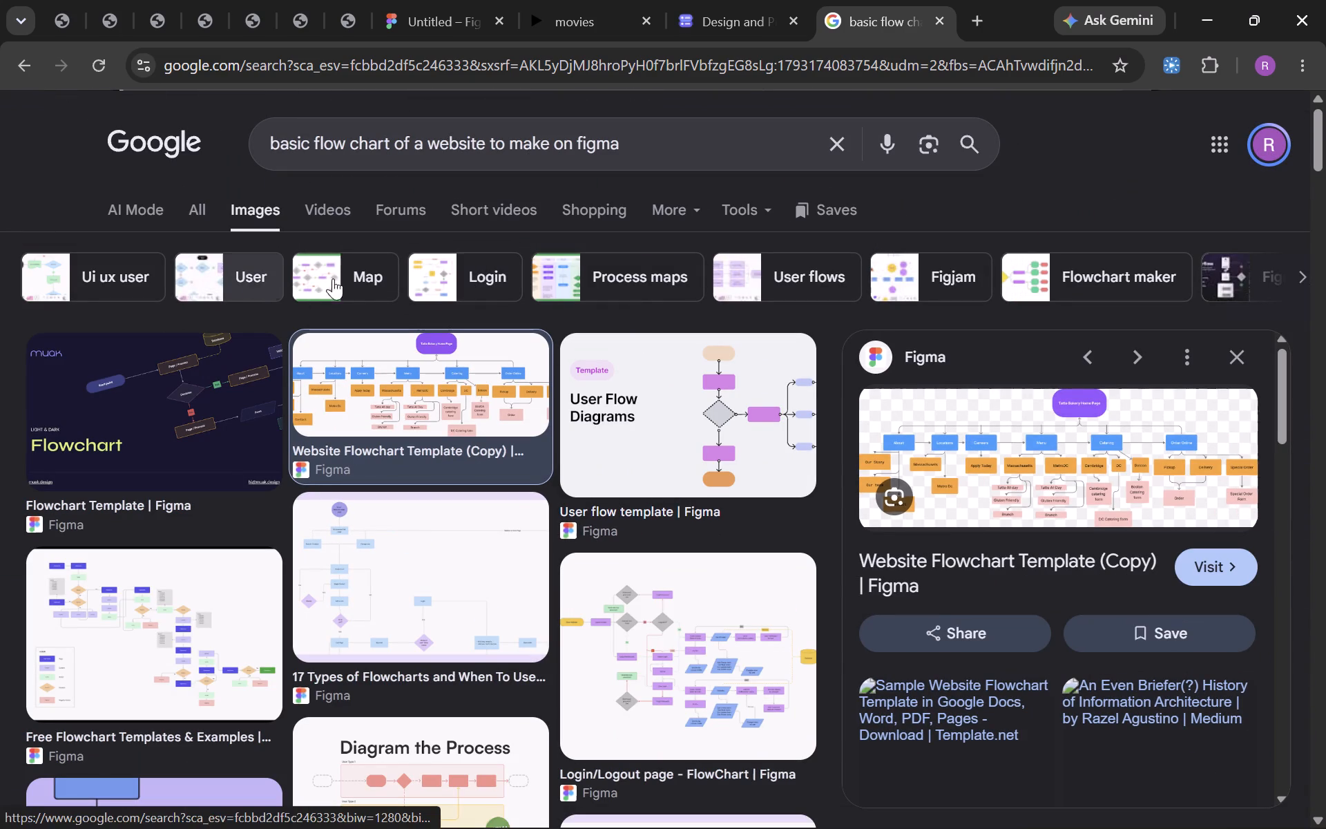
Narrow the flowchart image results to the Login suggestion.
{"action": "left_click", "coordinate": [470, 286]}
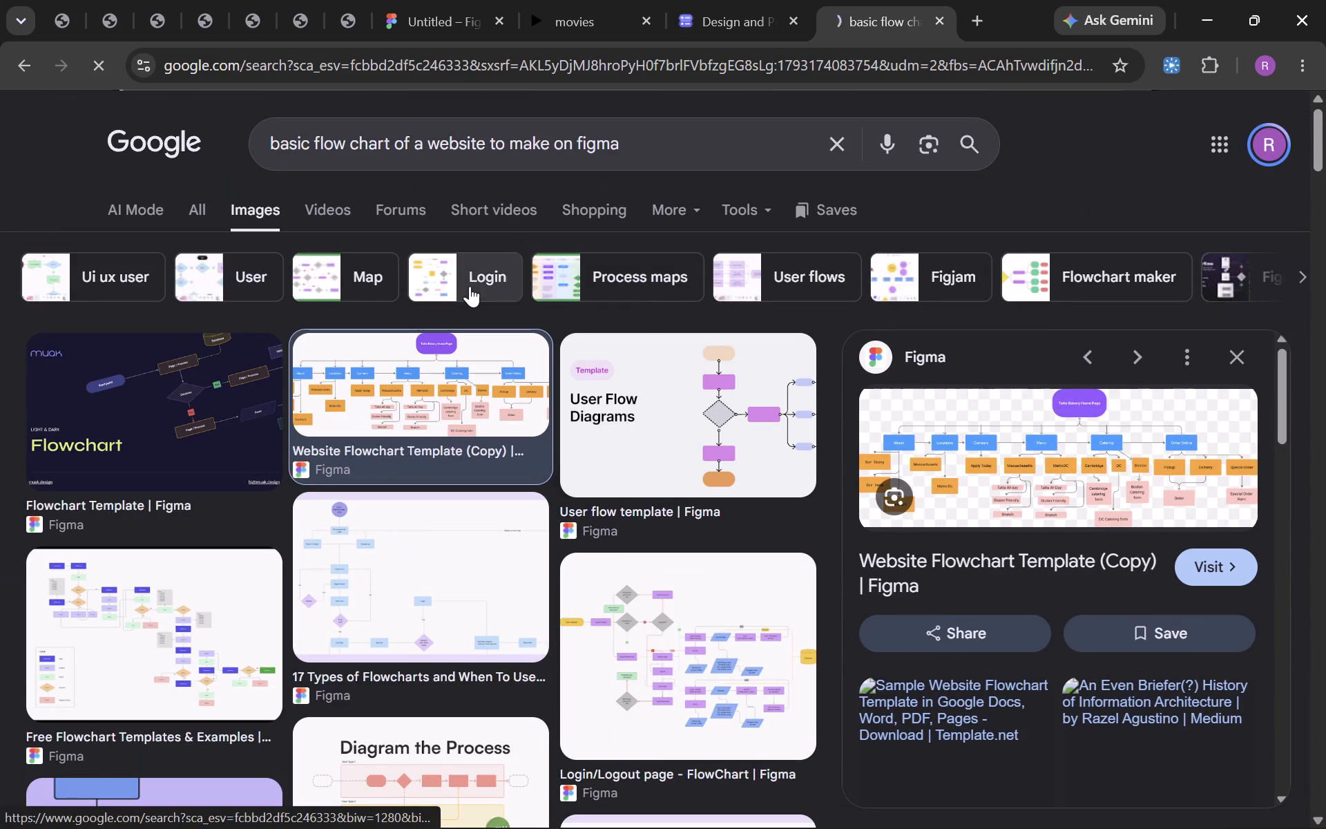